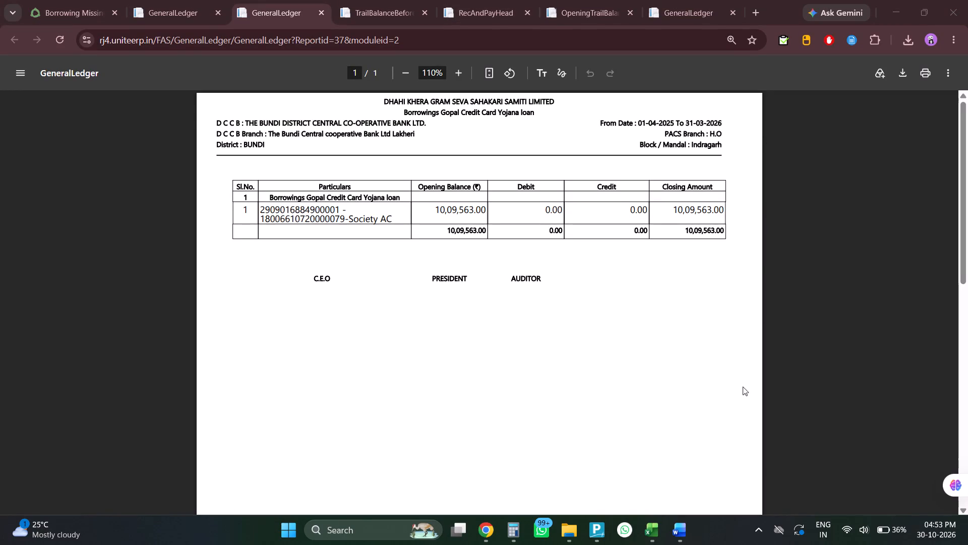
Switch to Word and close the ID PASSWORD document.
click(676, 528)
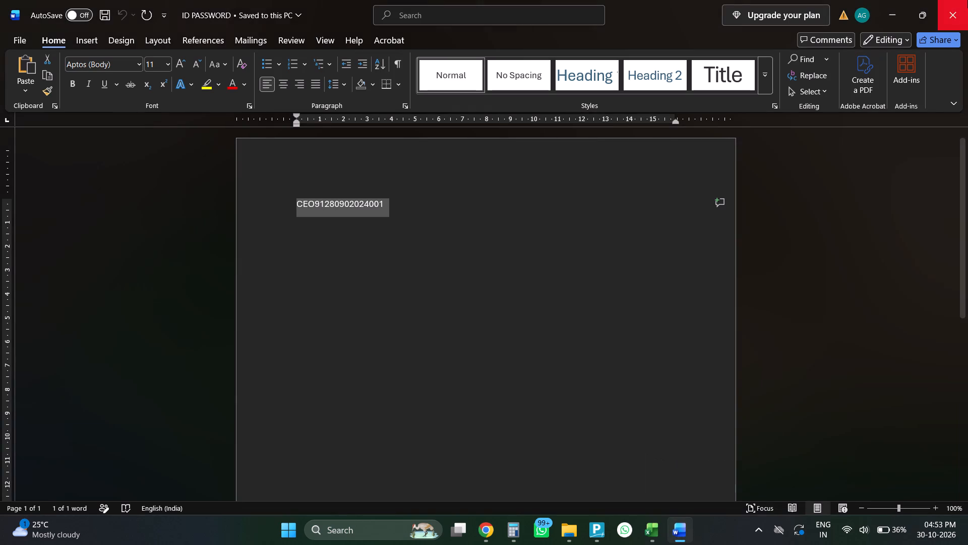
click(967, 0)
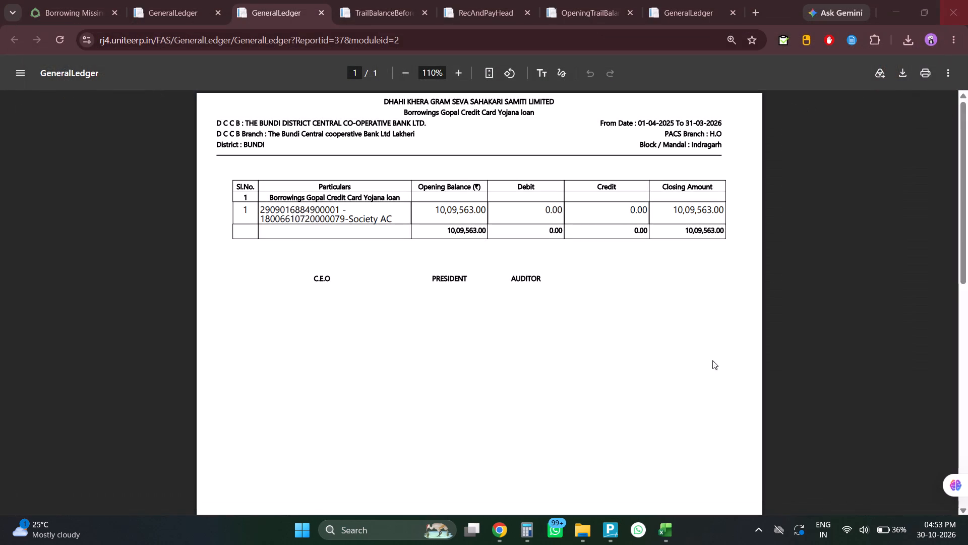
Switch to File Explorer and open the DEI KHEDA GSS folder inside the WORKING folder.
click(588, 538)
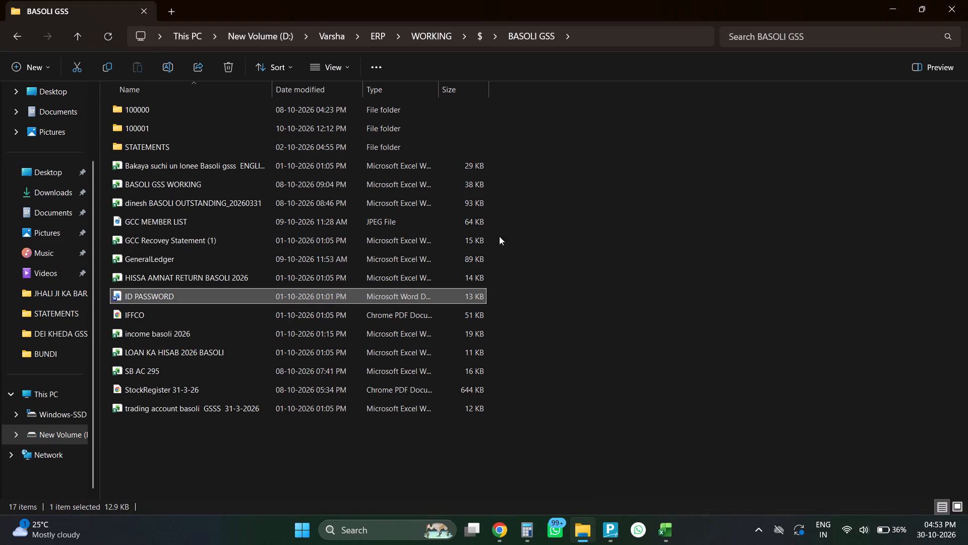
click(80, 32)
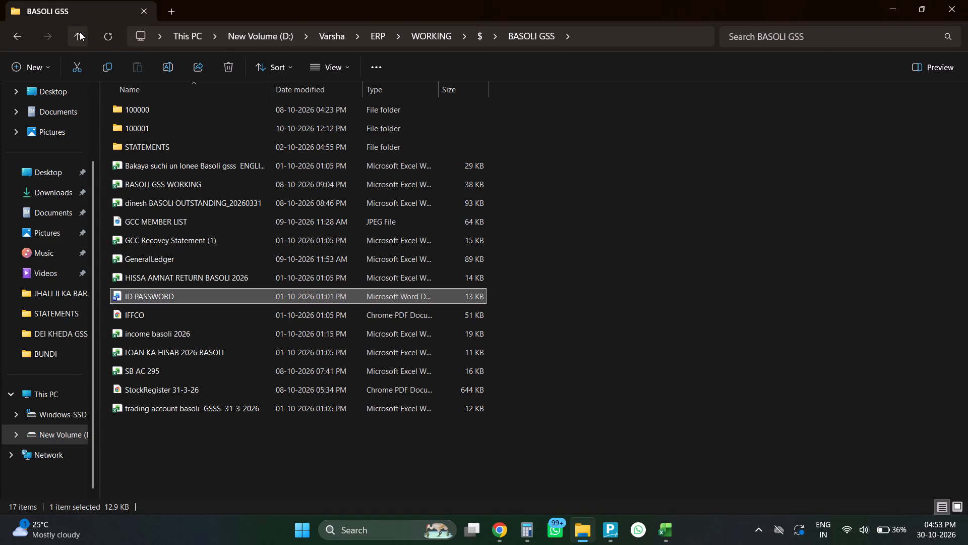
click(80, 32)
double_click(120, 124)
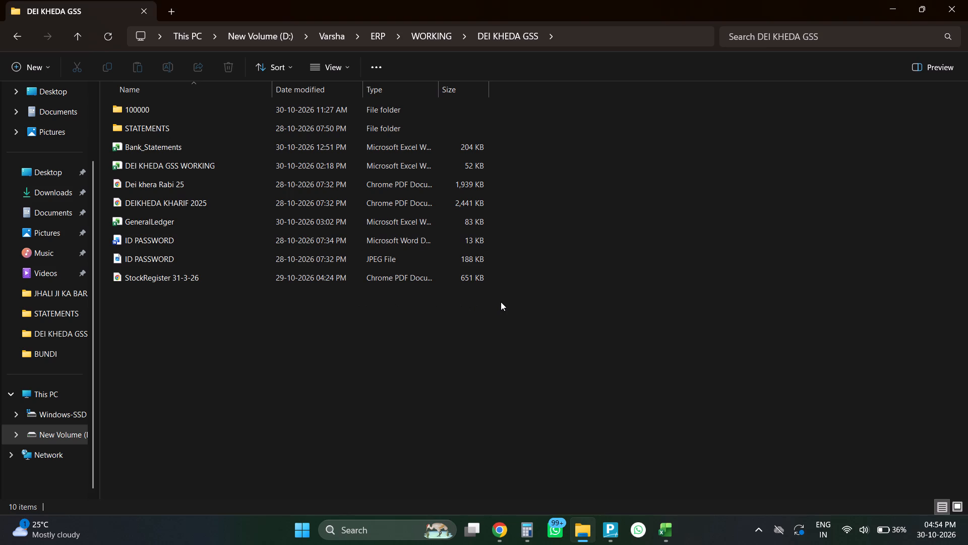
Compare the first two accounts of the Borrowings Normal KCC ledger in Chrome with the matching rows of Excel's BRS sheet.
key(alt+Tab)
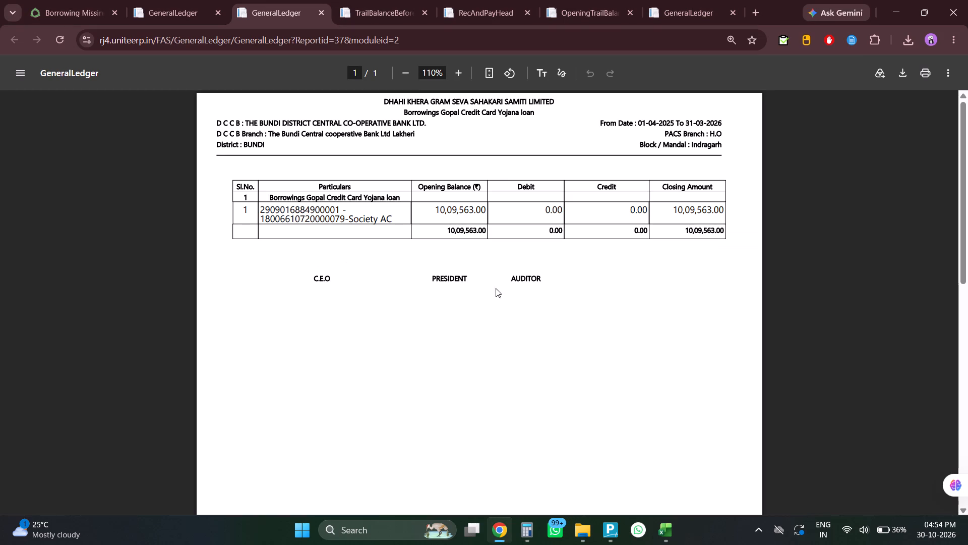
click(177, 0)
scroll(449, 297, up, 4)
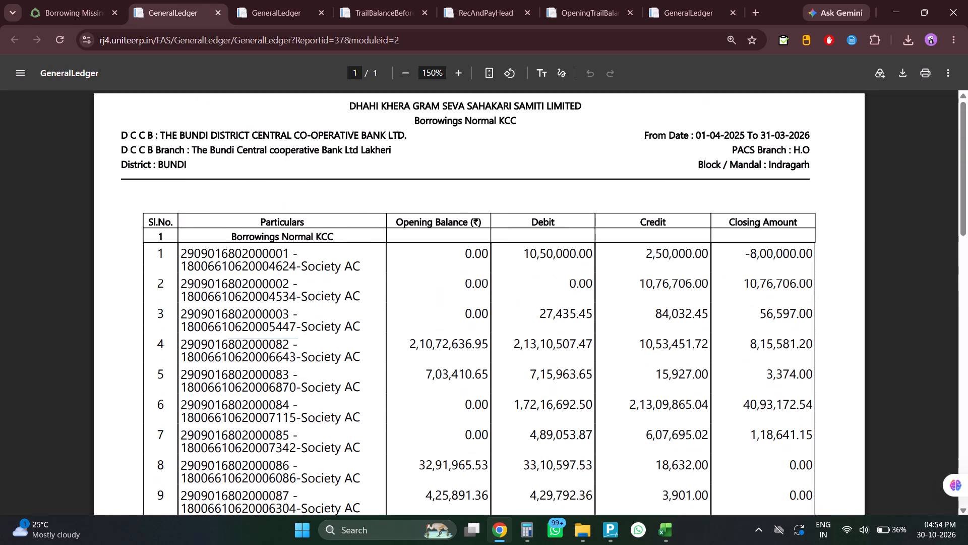
drag(188, 252, 317, 262)
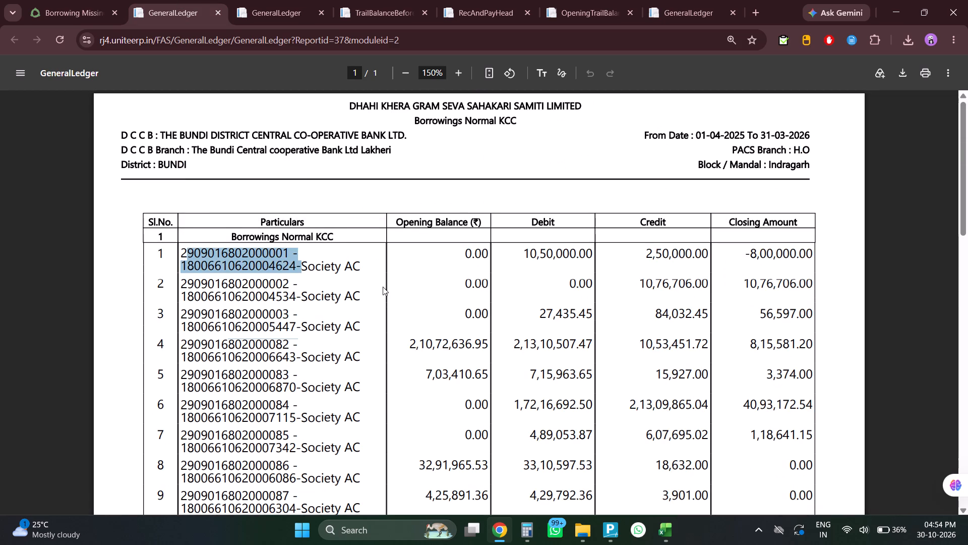
drag(215, 289, 342, 295)
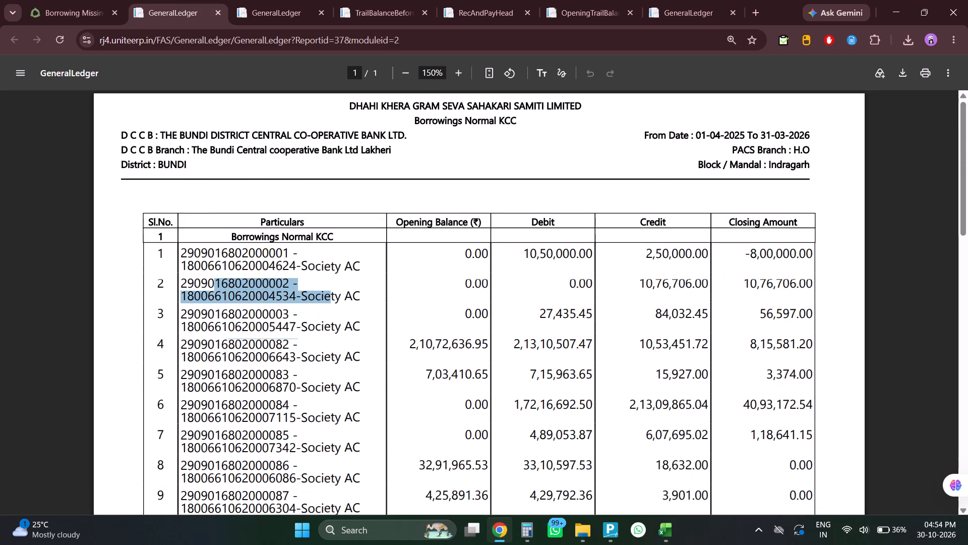
key(alt+Tab)
key(alt+Tab)
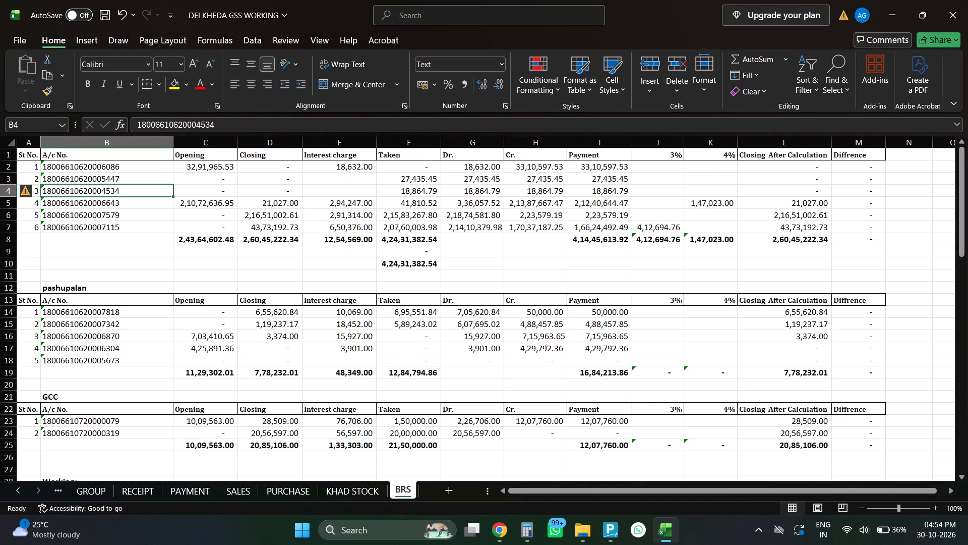
key(alt+Tab)
key(alt+Tab)
key(Right)
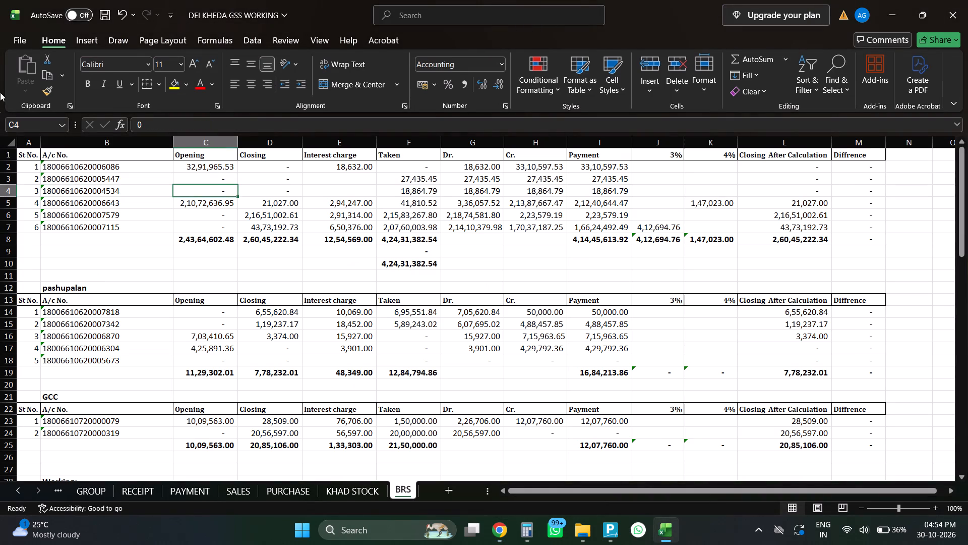
click(176, 85)
Compare the BRS sheet's row 4 figures, especially the Dr. amount, with the same account's entries in the Borrowings Normal KCC general ledger.
key(alt+Tab)
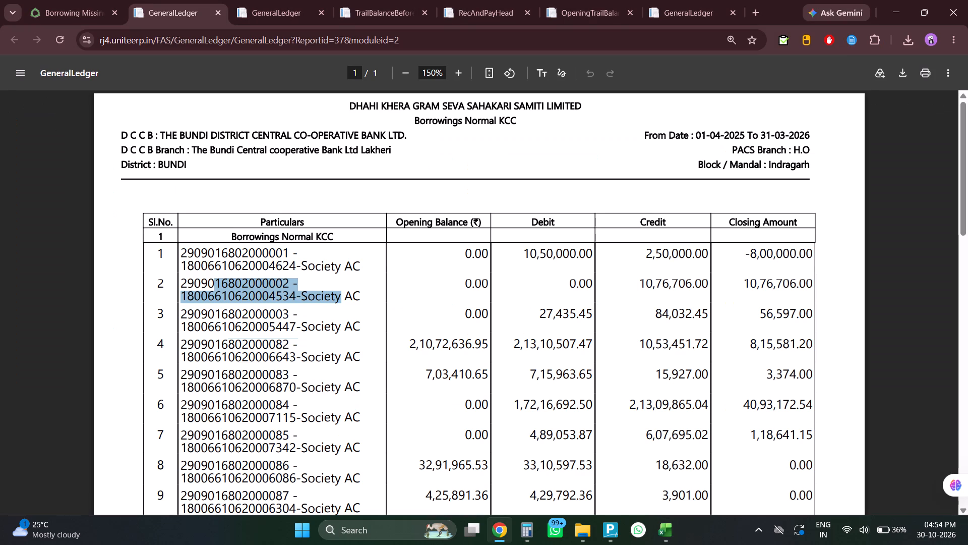
drag(182, 279, 833, 292)
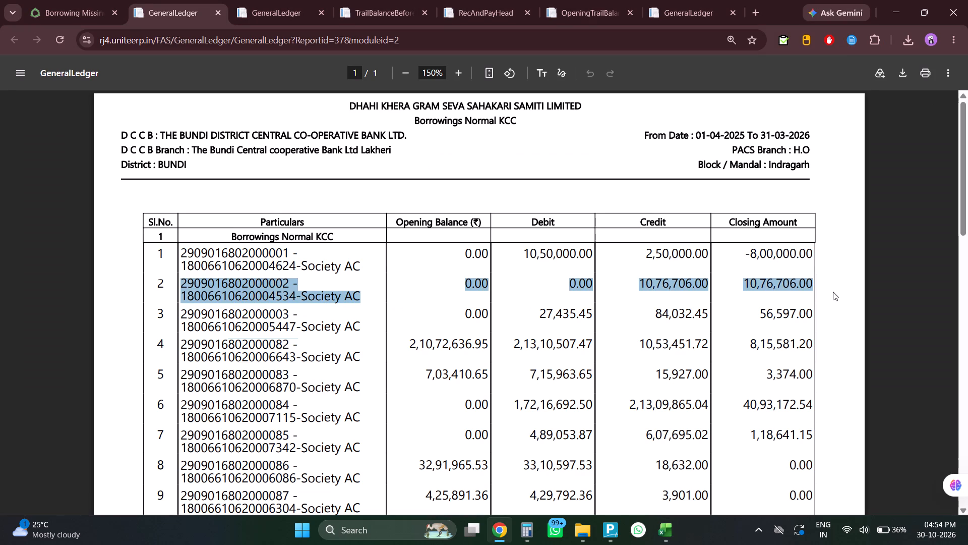
key(alt+Tab)
key(Right)
key(Right)
key(Right)
key(Right)
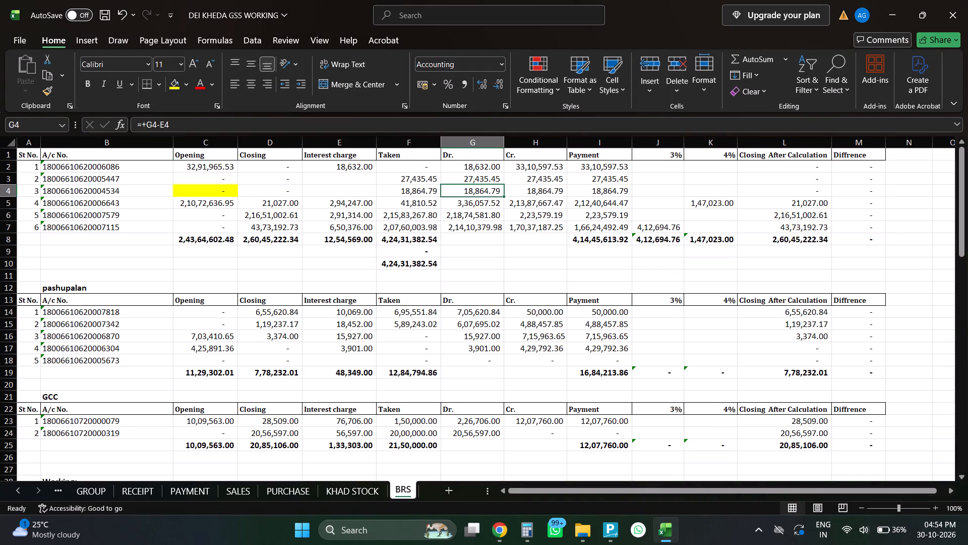
key(alt+Tab)
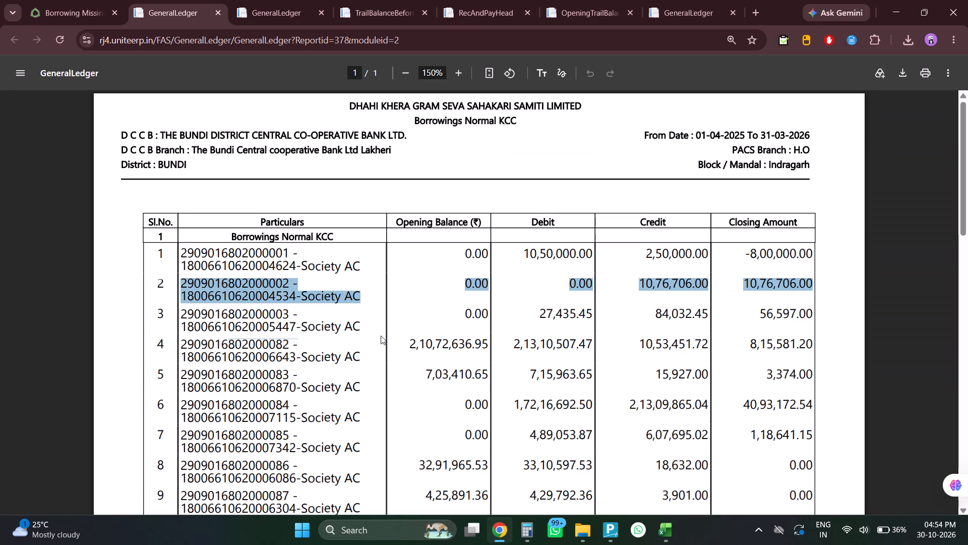
key(alt+Tab)
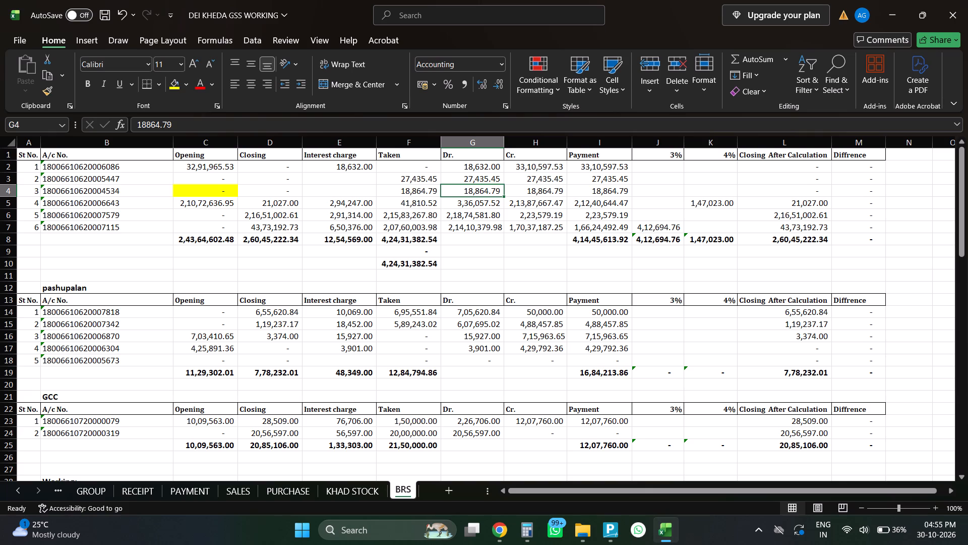
key(alt+Tab)
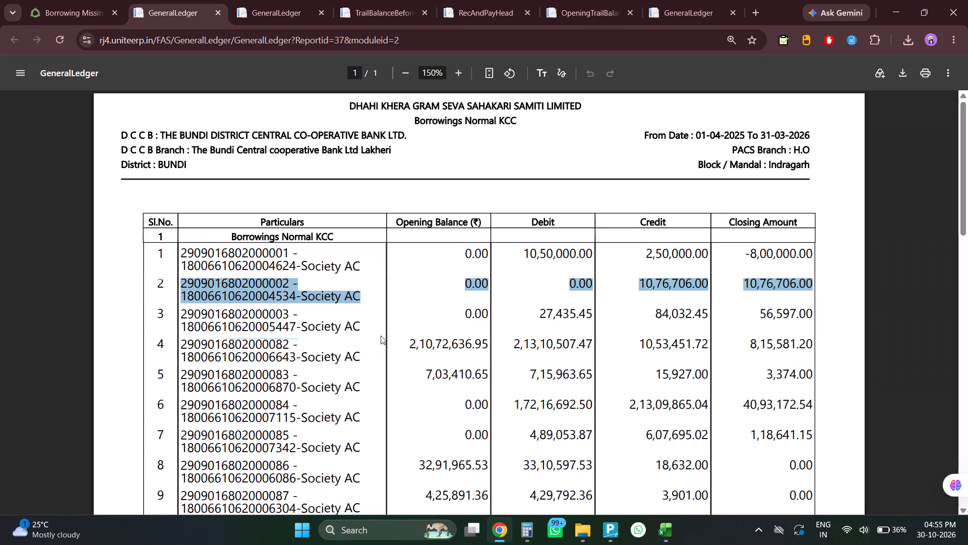
key(alt+Tab)
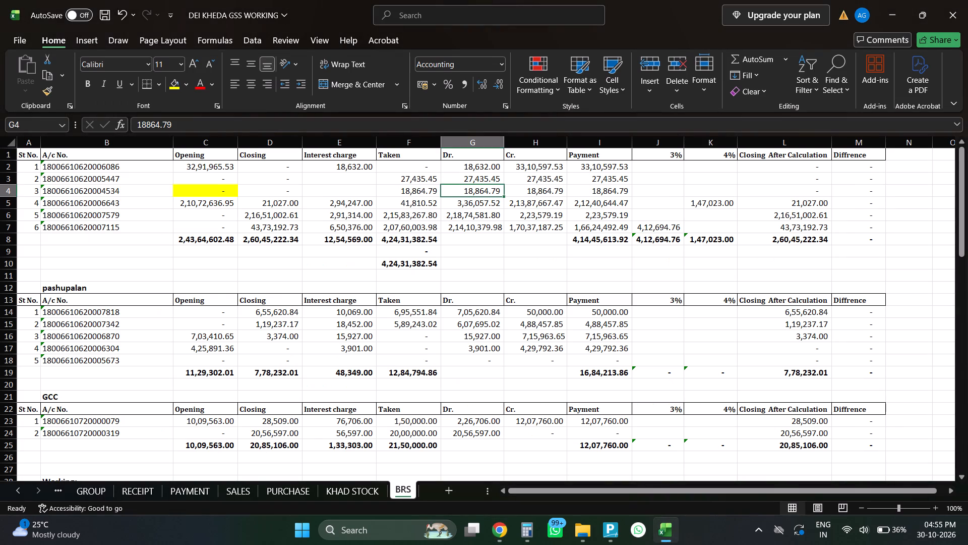
key(alt+Tab)
key(alt+Tab)
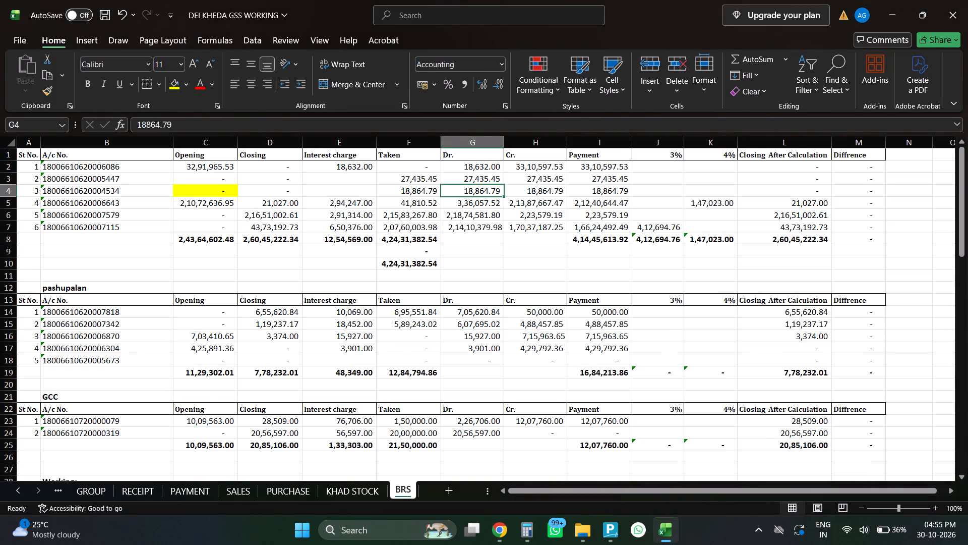
key(alt+Tab)
scroll(434, 363, down, 4)
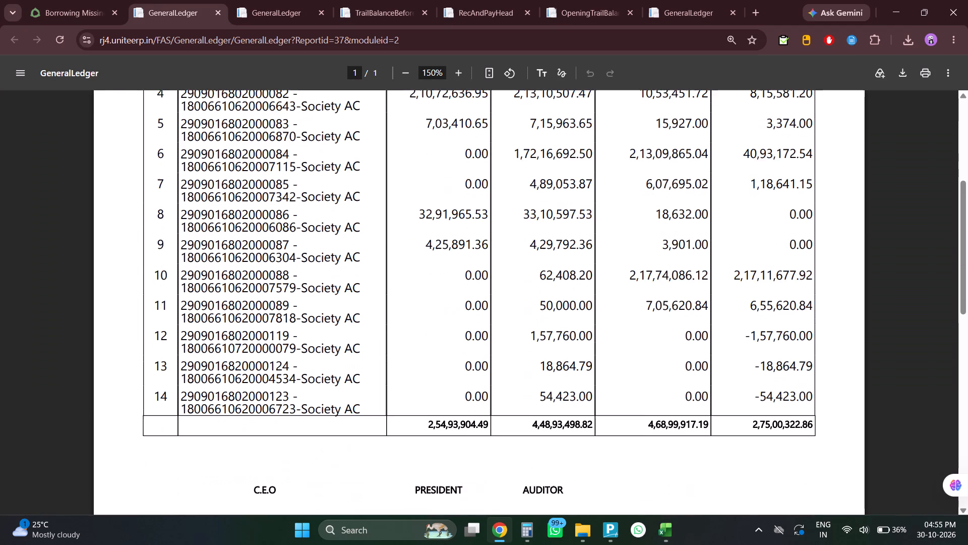
scroll(434, 363, up, 5)
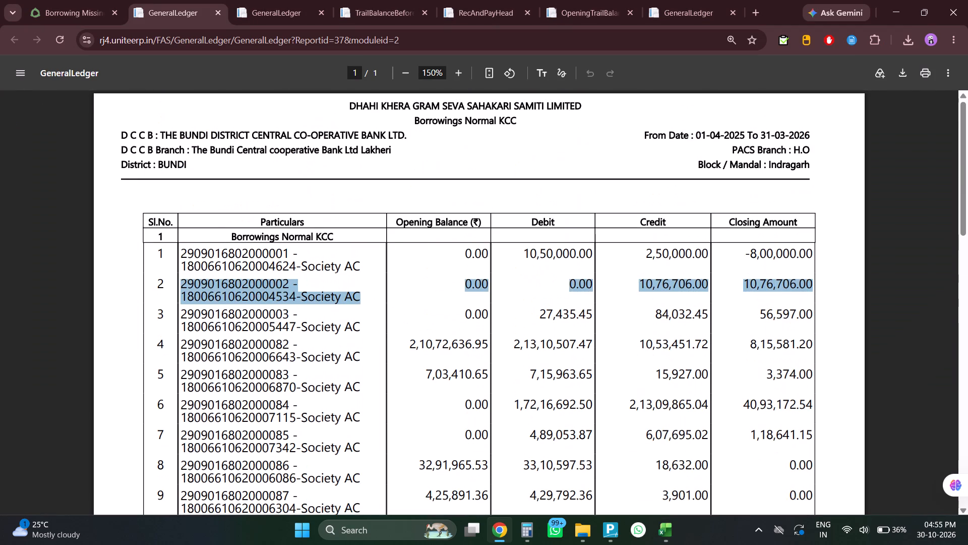
key(alt+Tab)
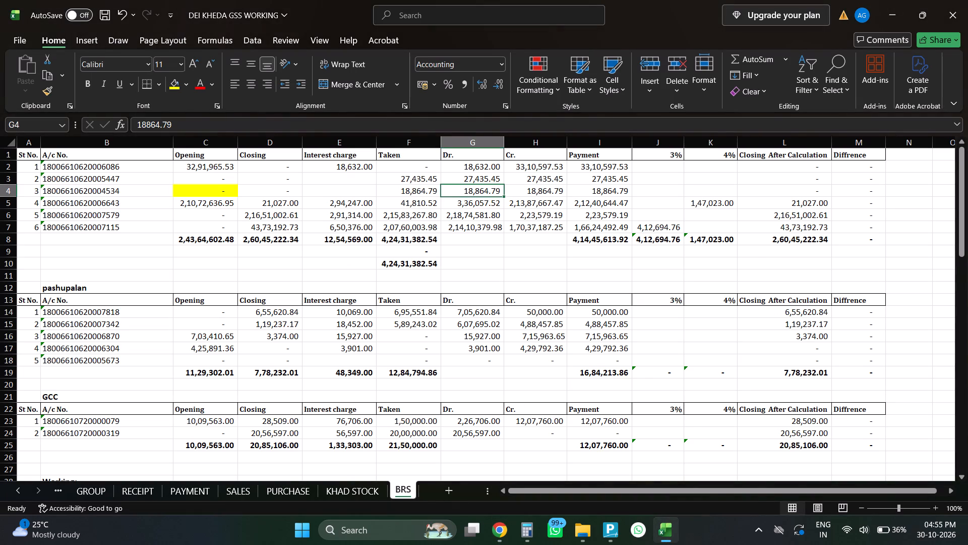
key(alt+Tab)
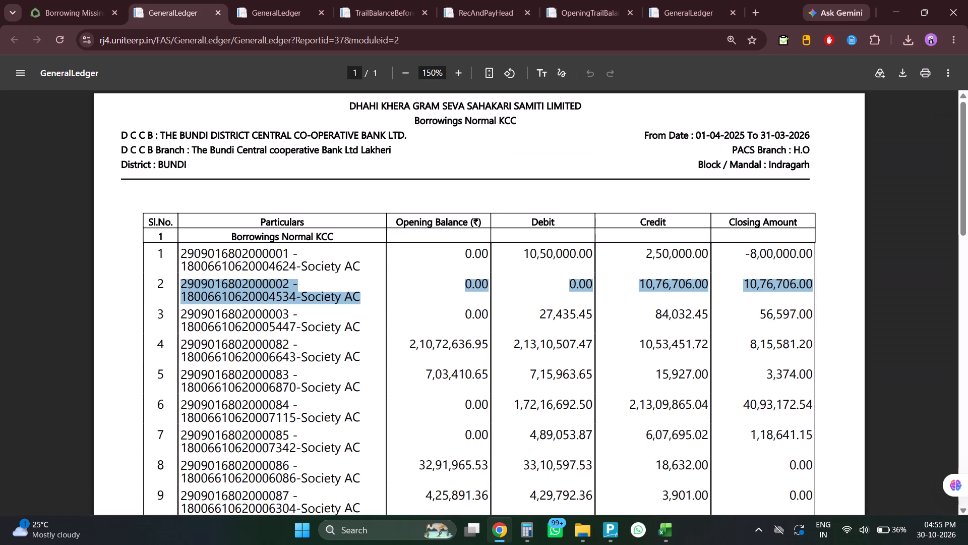
scroll(495, 359, down, 3)
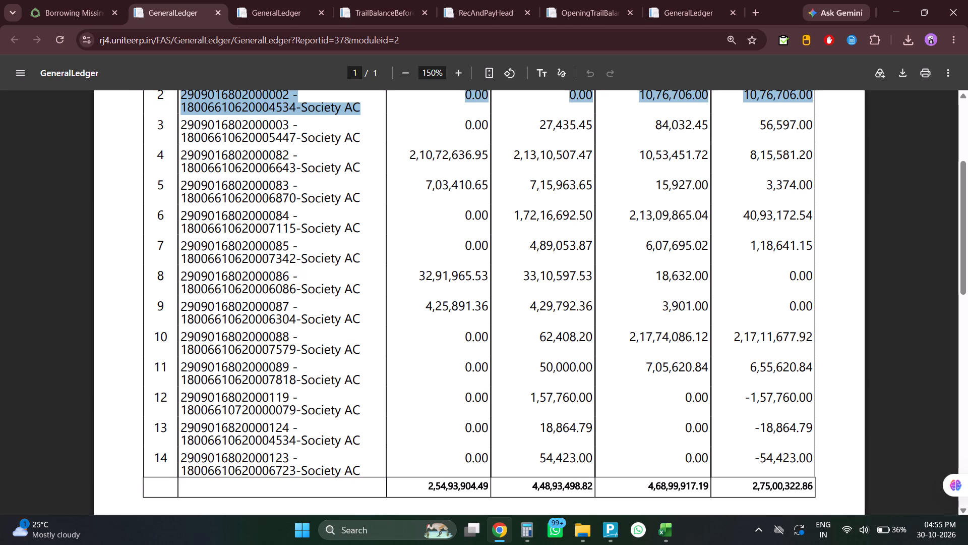
scroll(599, 428, up, 1)
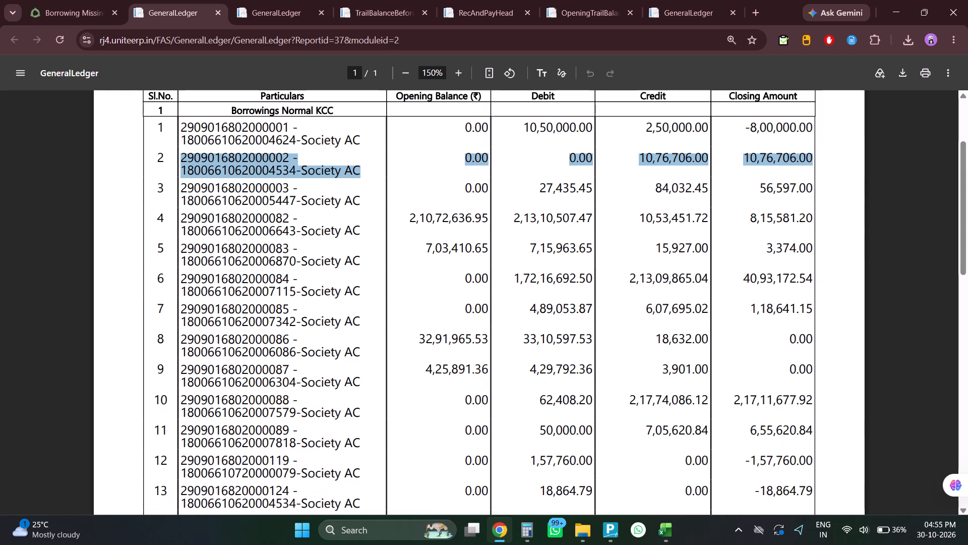
Return to the Borrowing Missing Transaction page in the ERP.
click(62, 0)
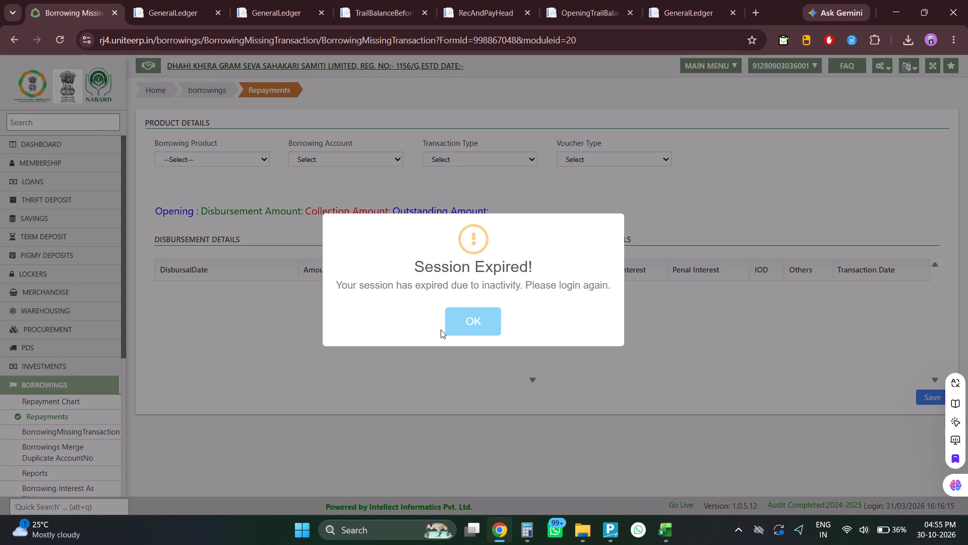
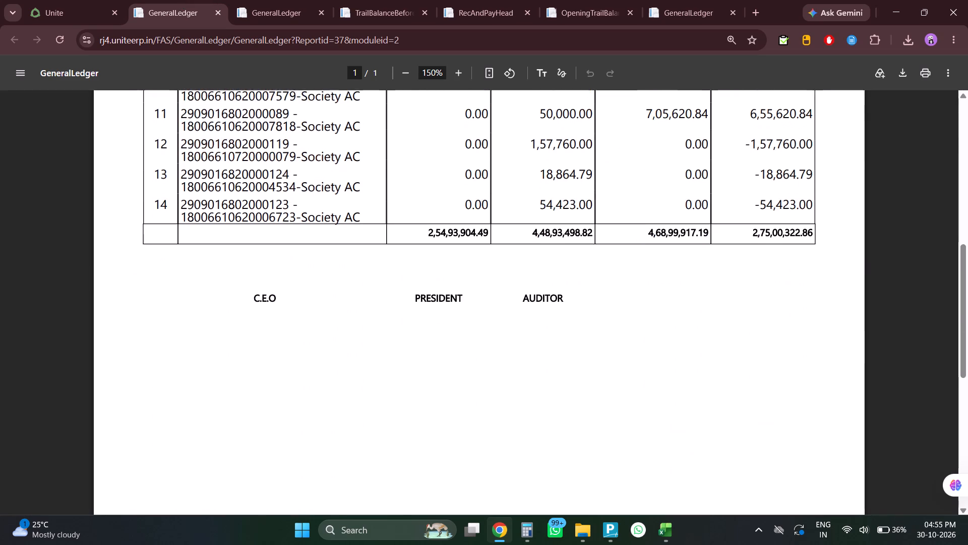
Copy the Printed By user ID from the page footer of the Borrowings Normal KCC general ledger report.
scroll(715, 401, down, 4)
scroll(719, 397, up, 1)
scroll(719, 397, down, 2)
drag(729, 481, 839, 475)
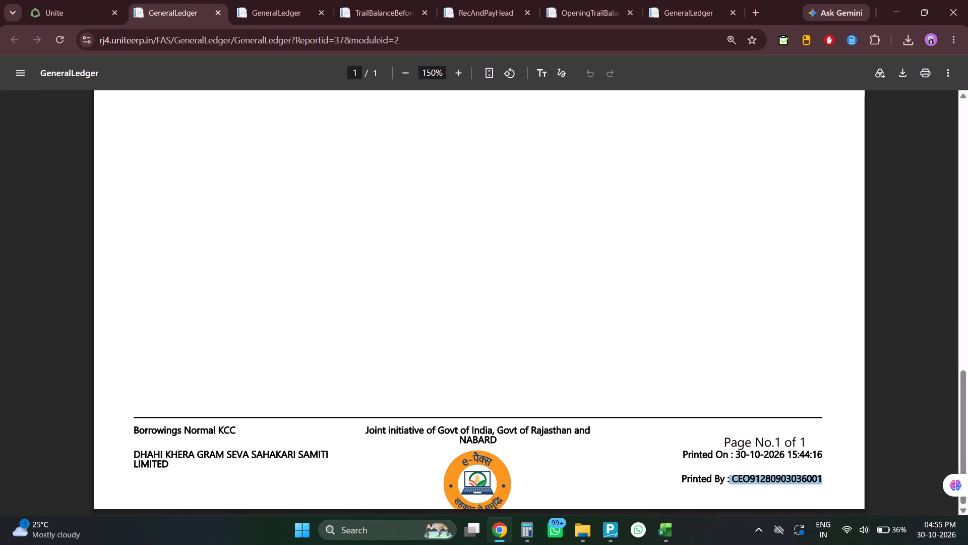
drag(839, 475, 842, 474)
key(ctrl+c)
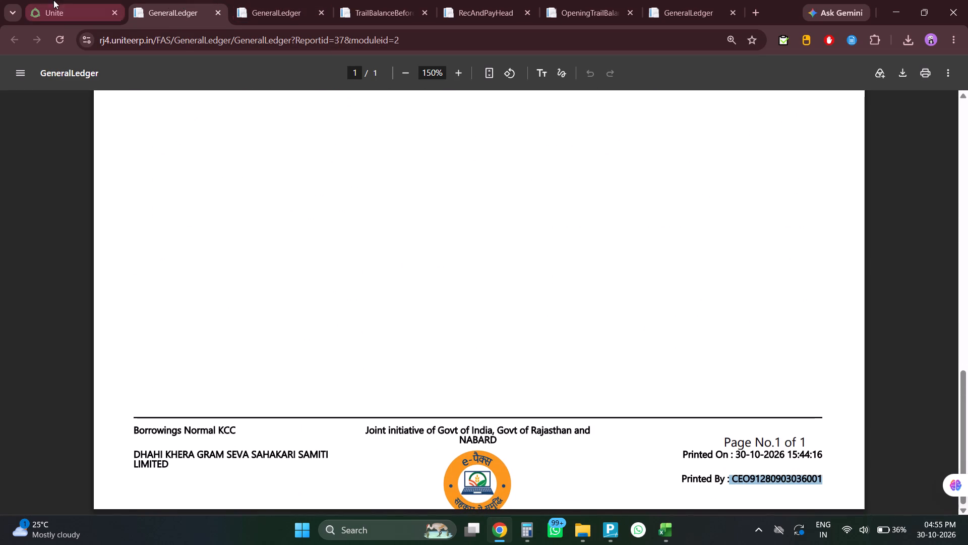
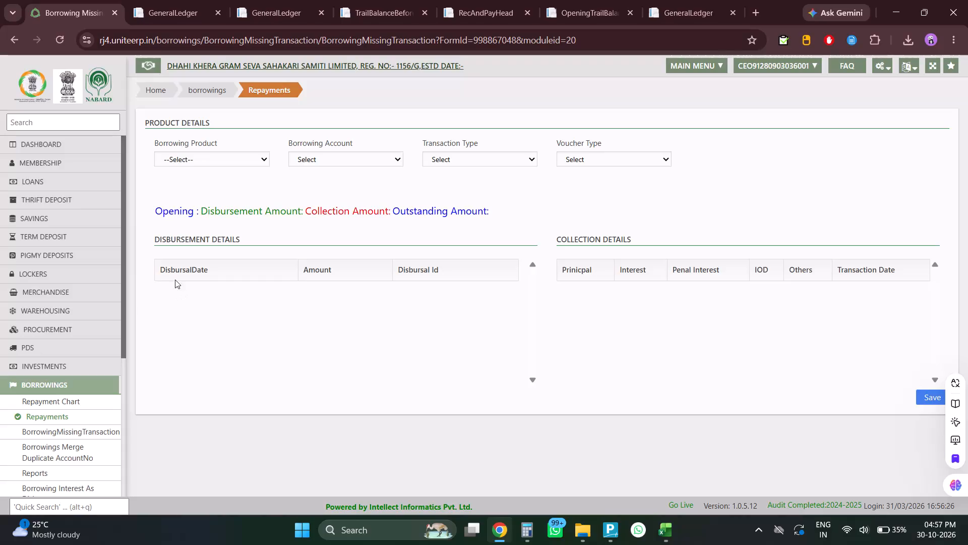
click(181, 0)
click(275, 1)
click(152, 0)
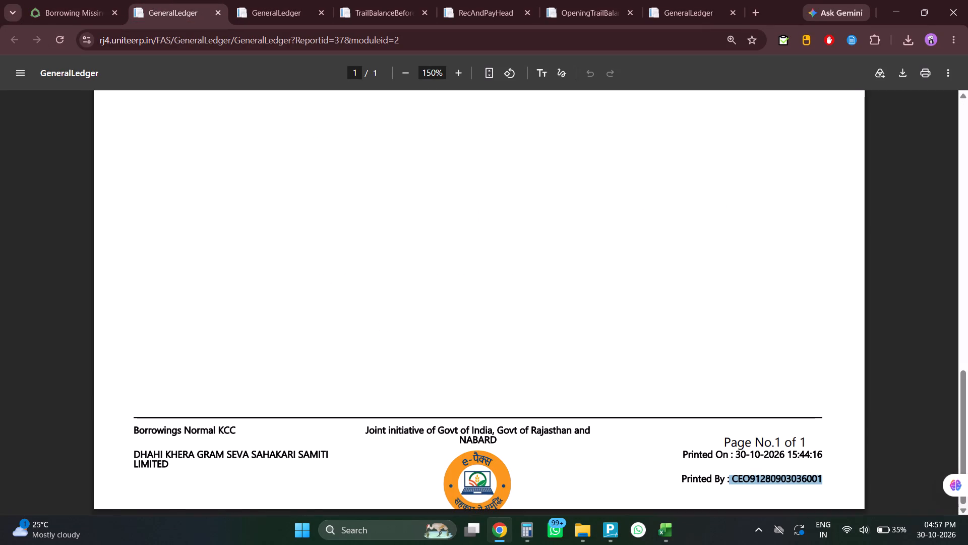
scroll(448, 430, up, 4)
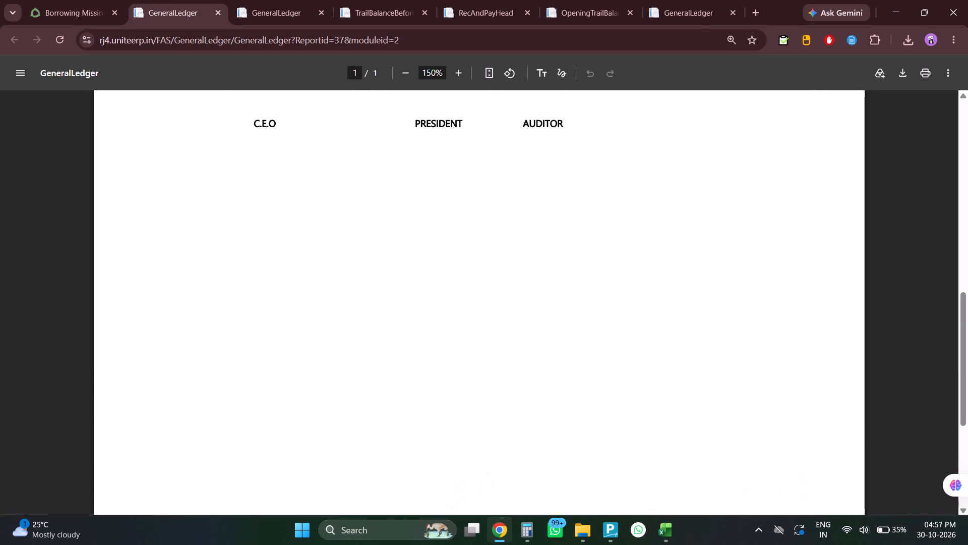
scroll(448, 430, up, 20)
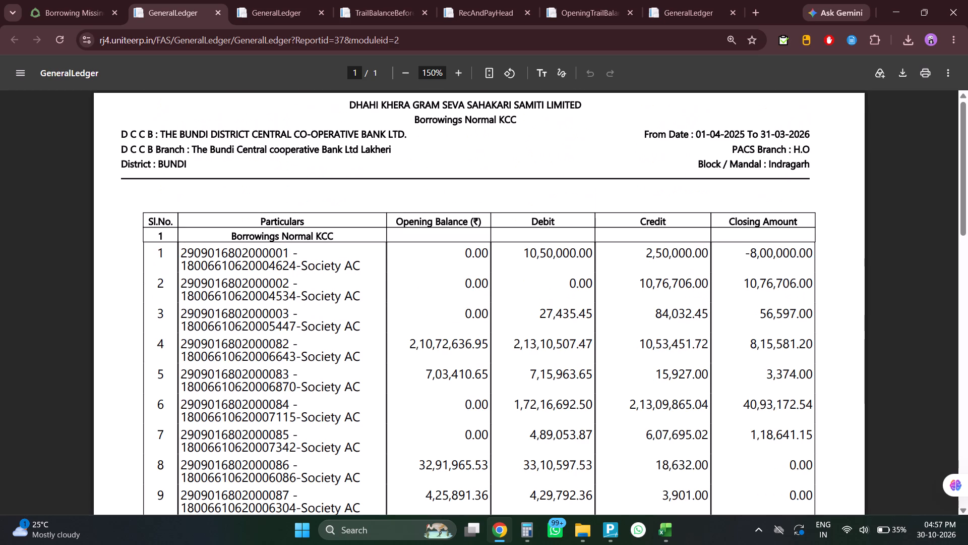
drag(182, 288, 818, 284)
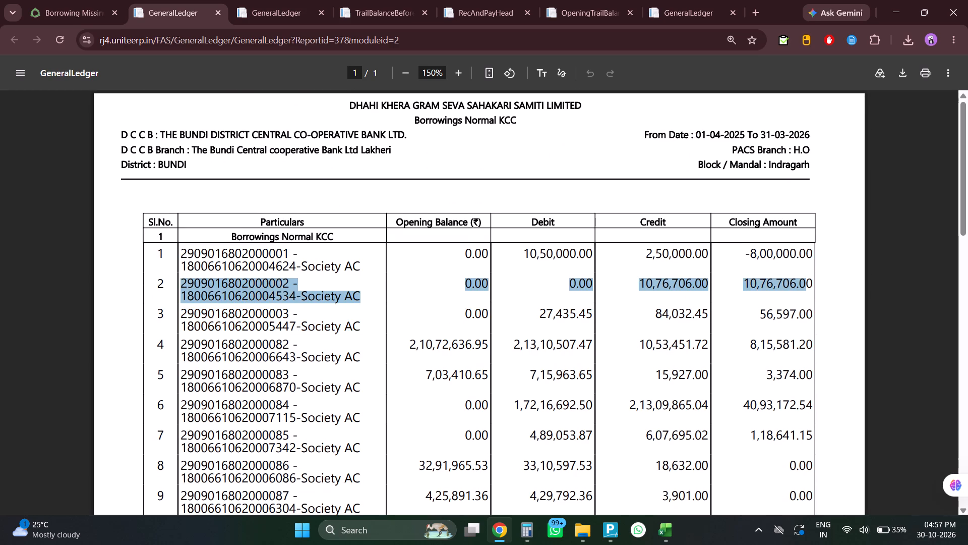
drag(818, 284, 834, 286)
key(alt+Tab)
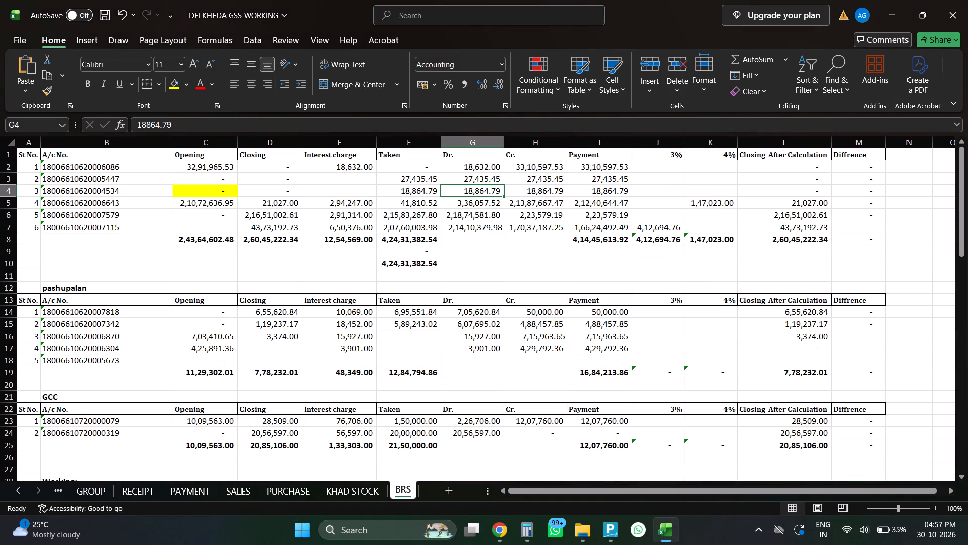
key(alt+Tab)
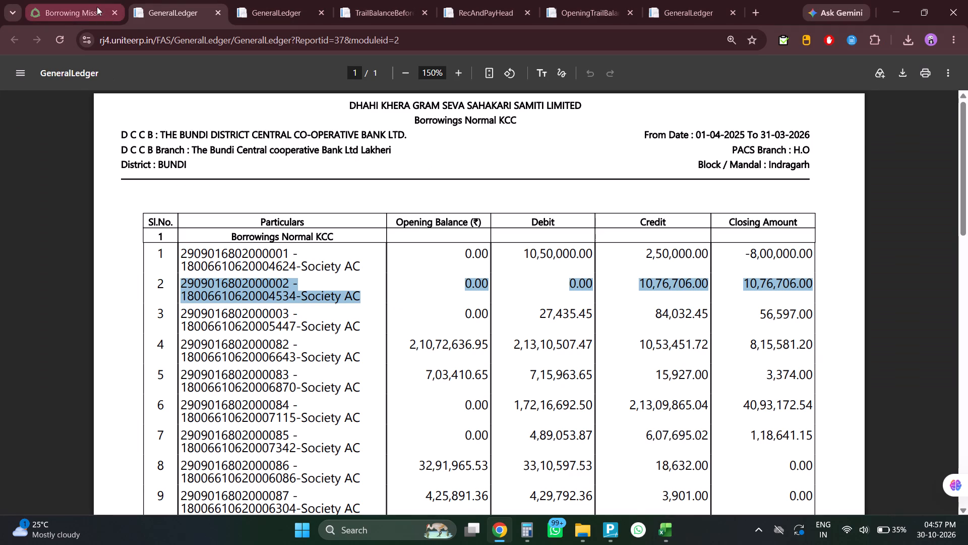
click(97, 7)
click(255, 157)
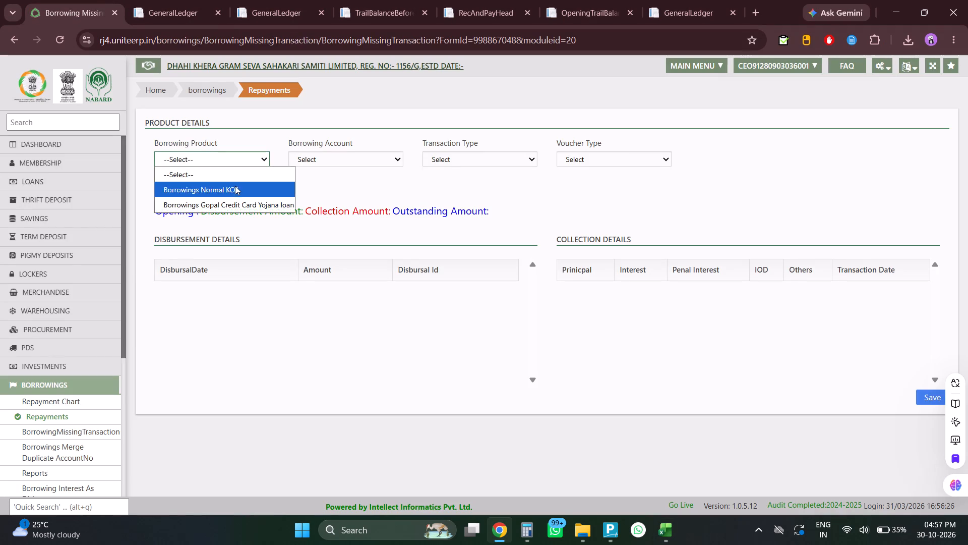
click(234, 186)
click(329, 161)
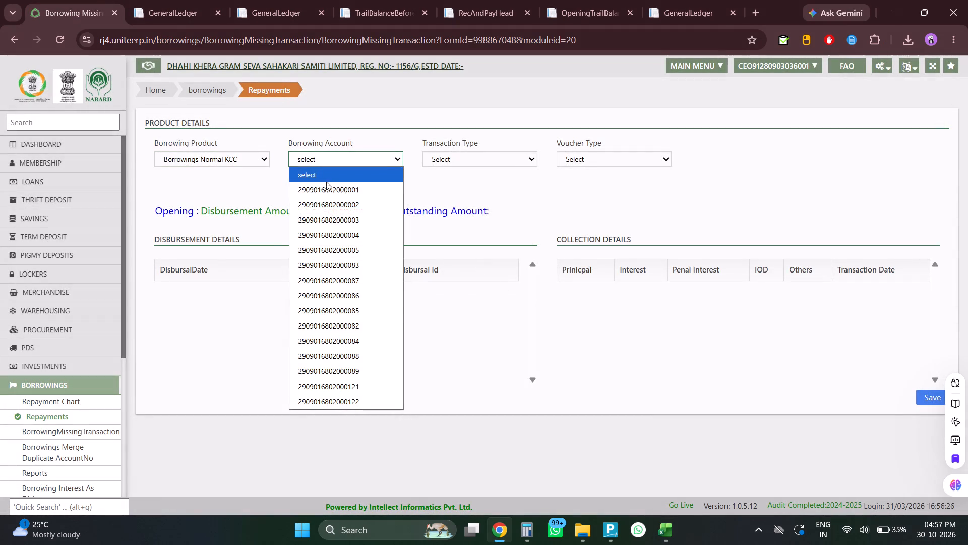
click(177, 0)
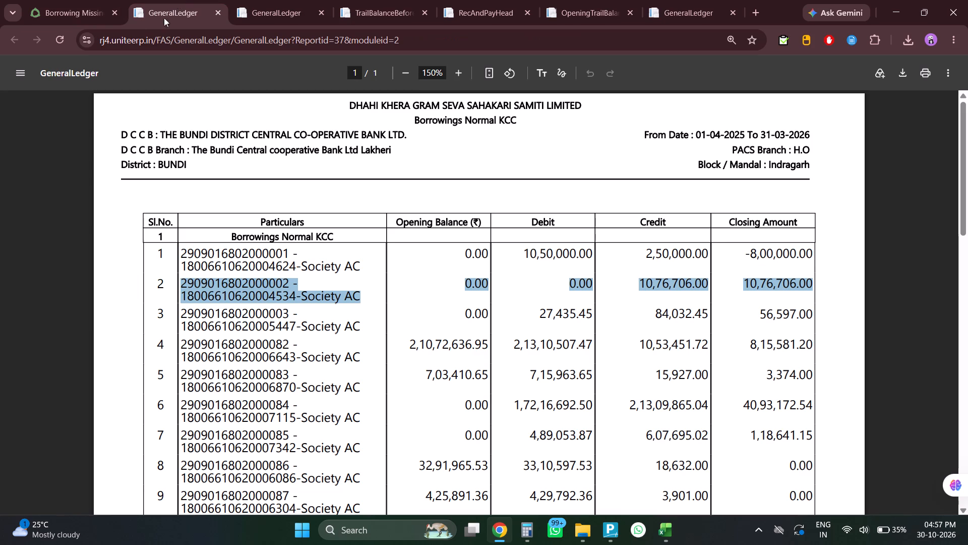
click(67, 0)
click(336, 156)
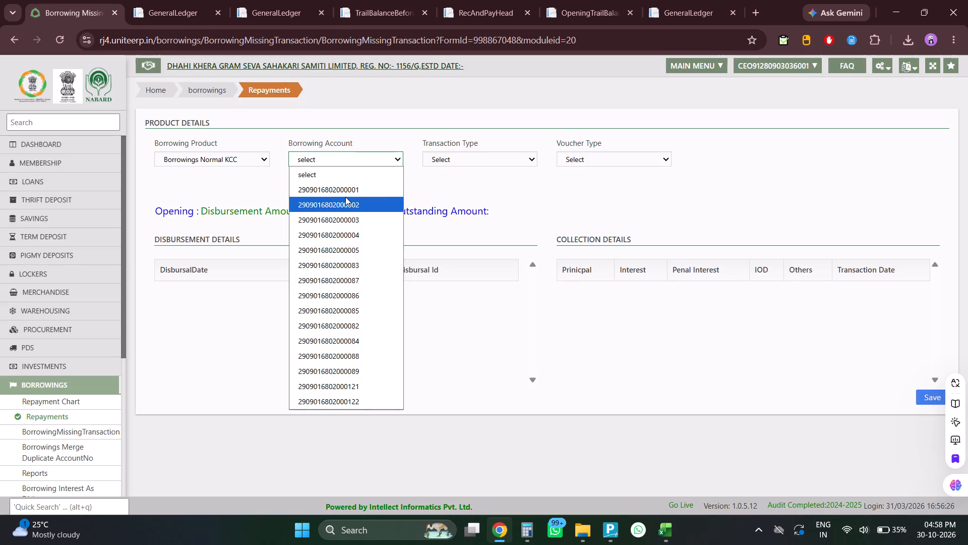
click(345, 197)
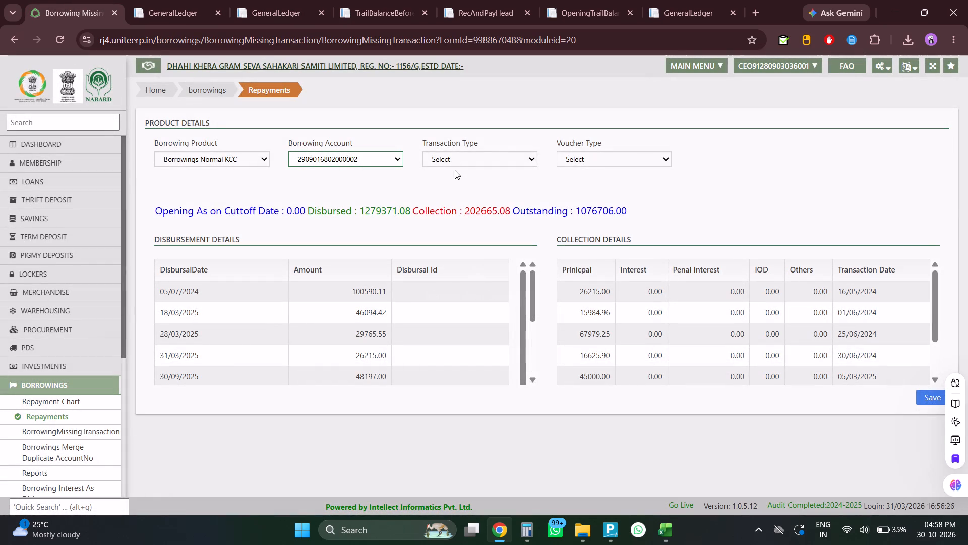
Set the transaction type to Collections and the voucher type to Transfer, directed to the BANK LOAN ADJUSTMENT ledger.
click(455, 159)
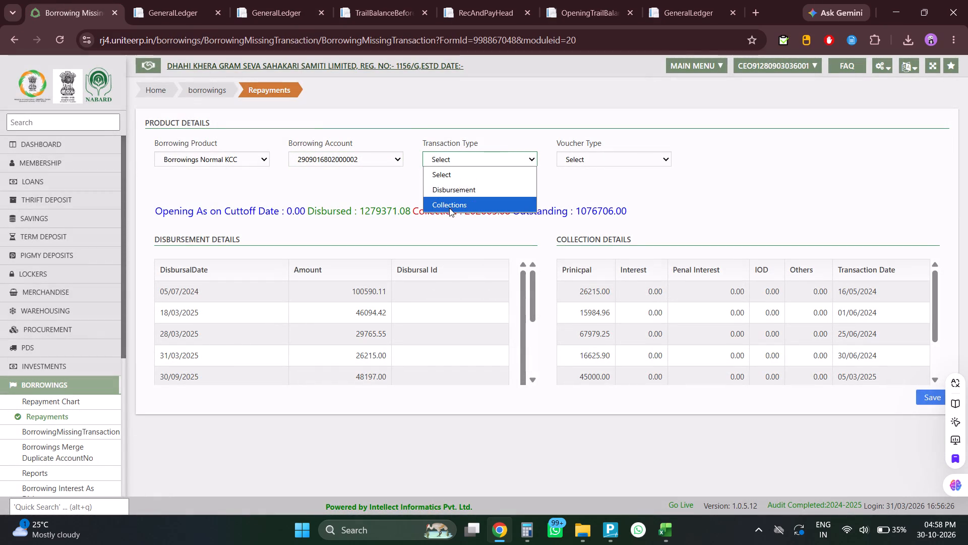
click(449, 208)
click(178, 0)
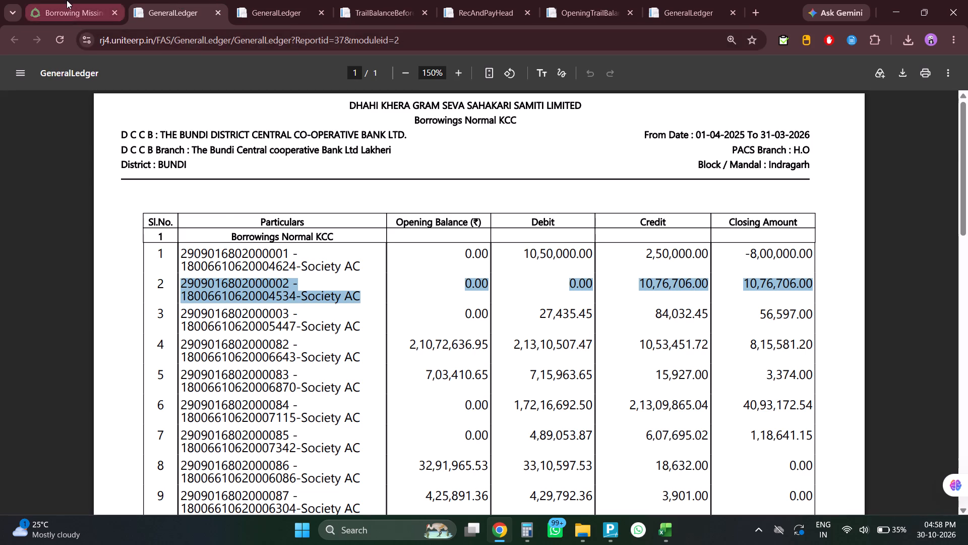
click(67, 0)
click(573, 162)
click(577, 201)
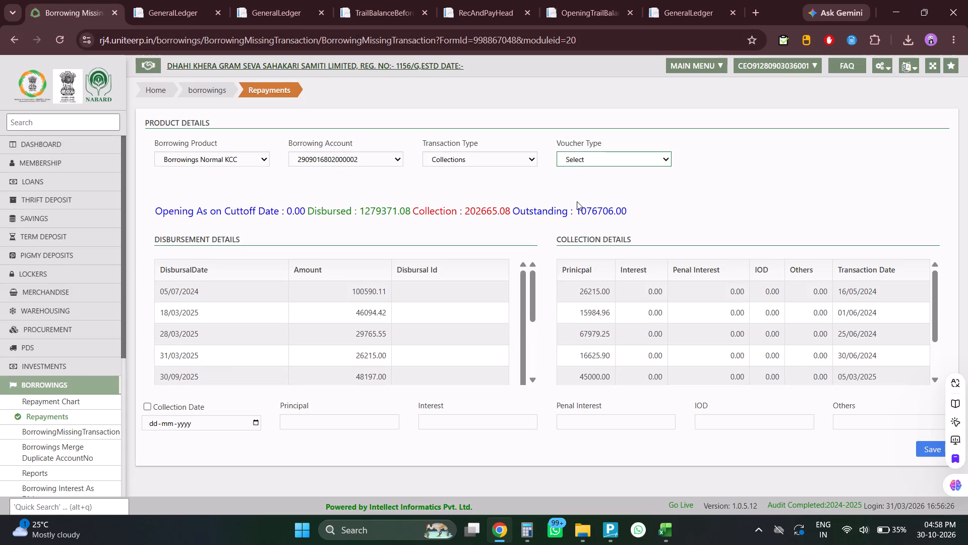
click(695, 178)
click(697, 172)
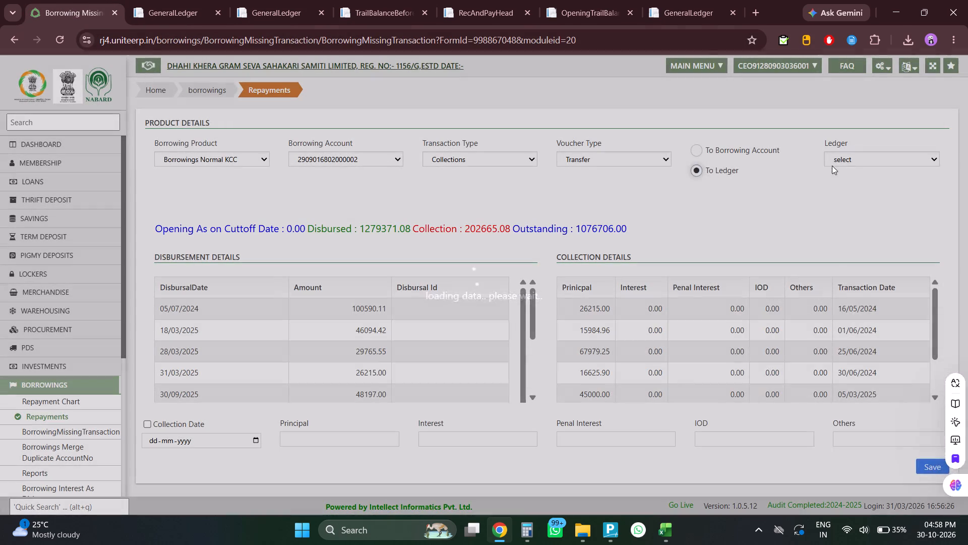
click(870, 154)
click(694, 427)
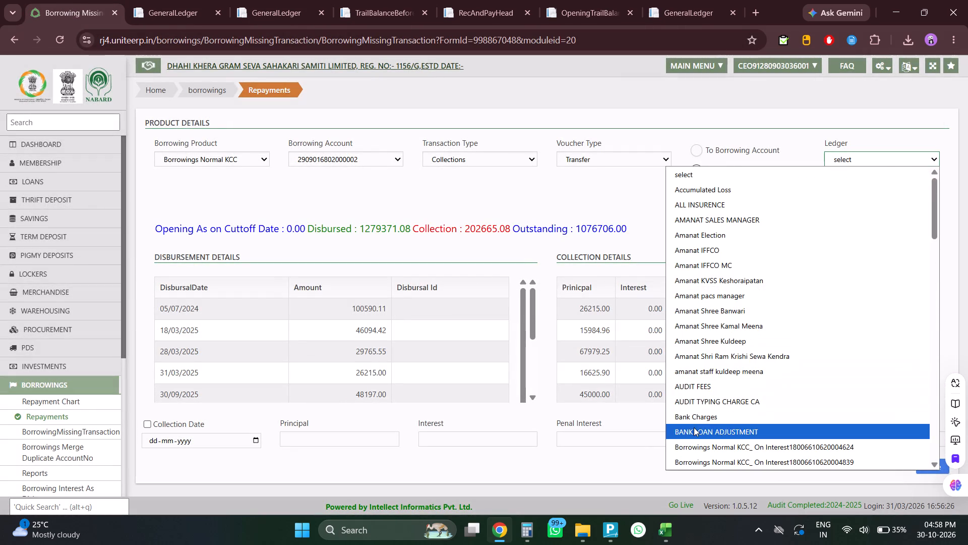
key(alt+Tab)
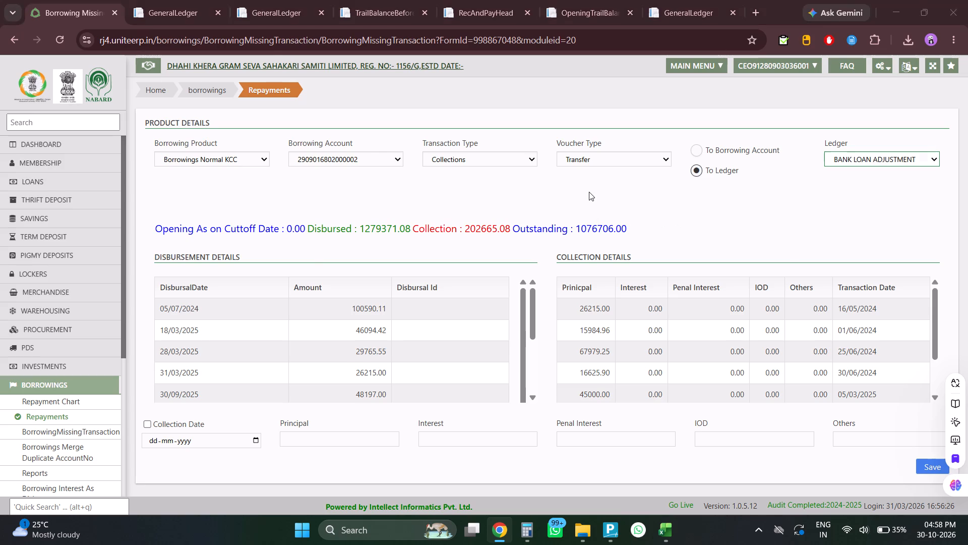
key(alt+Tab)
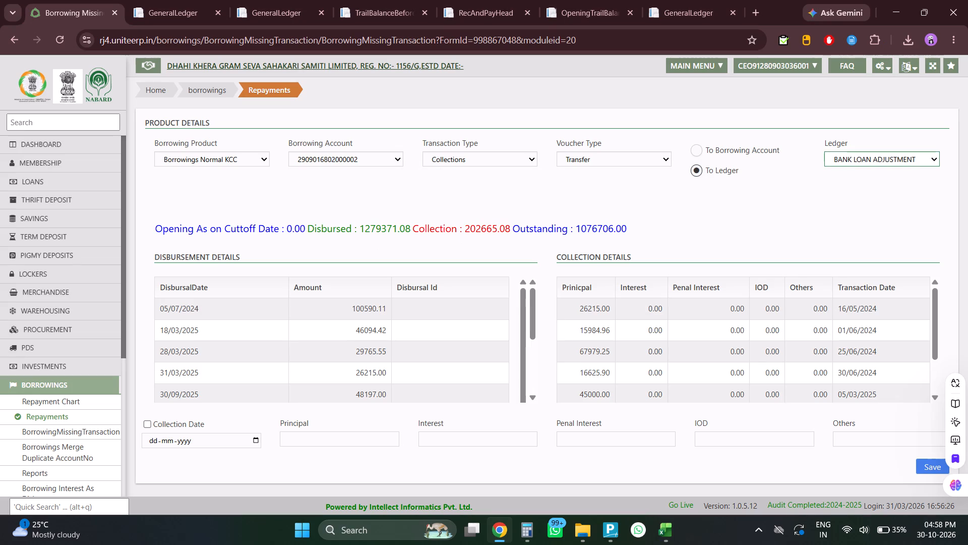
Save the collection with principal 1076706 and collection date 30-03-2026.
click(359, 437)
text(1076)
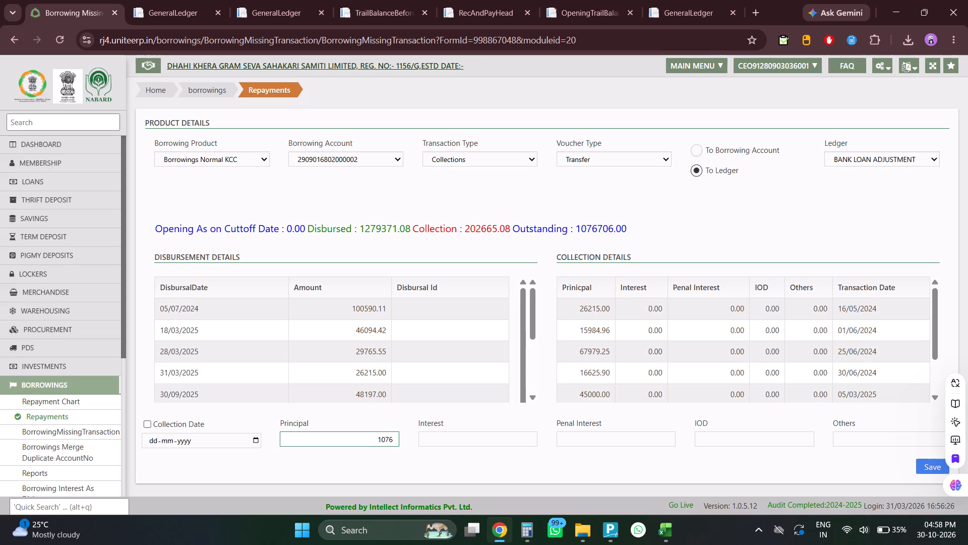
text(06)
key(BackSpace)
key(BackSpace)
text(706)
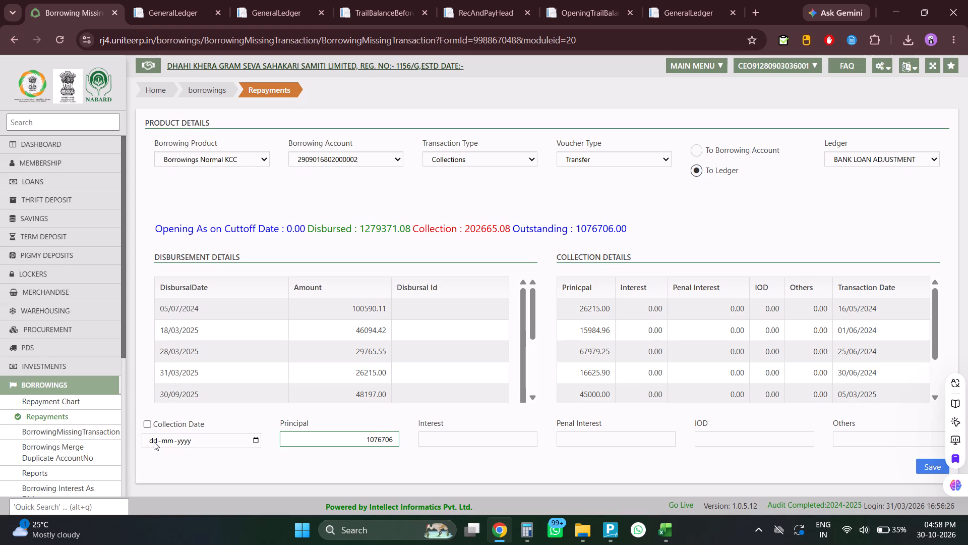
click(154, 442)
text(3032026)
click(300, 467)
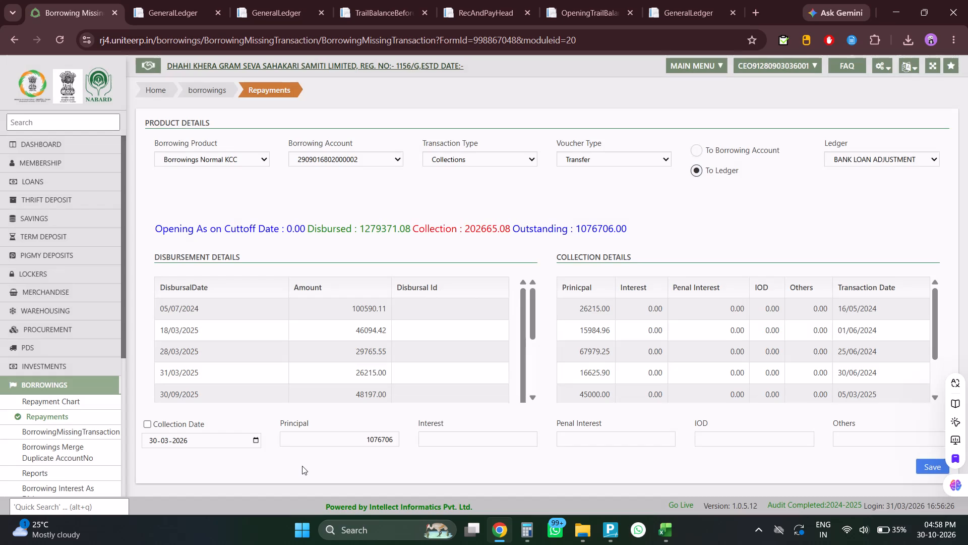
click(926, 465)
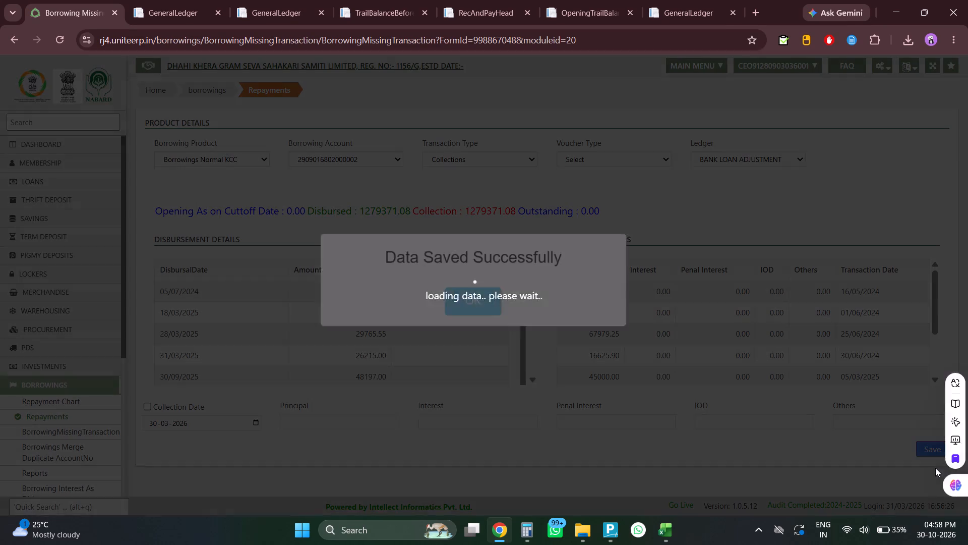
click(472, 299)
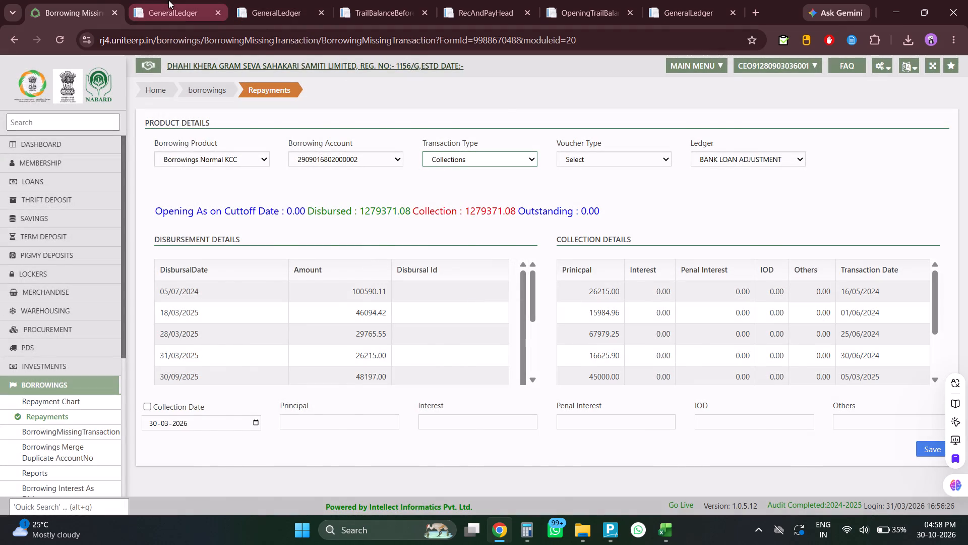
Reload the Borrowings Normal KCC general ledger report and check the row of the account ending 4534.
click(168, 0)
key(F5)
key(Return)
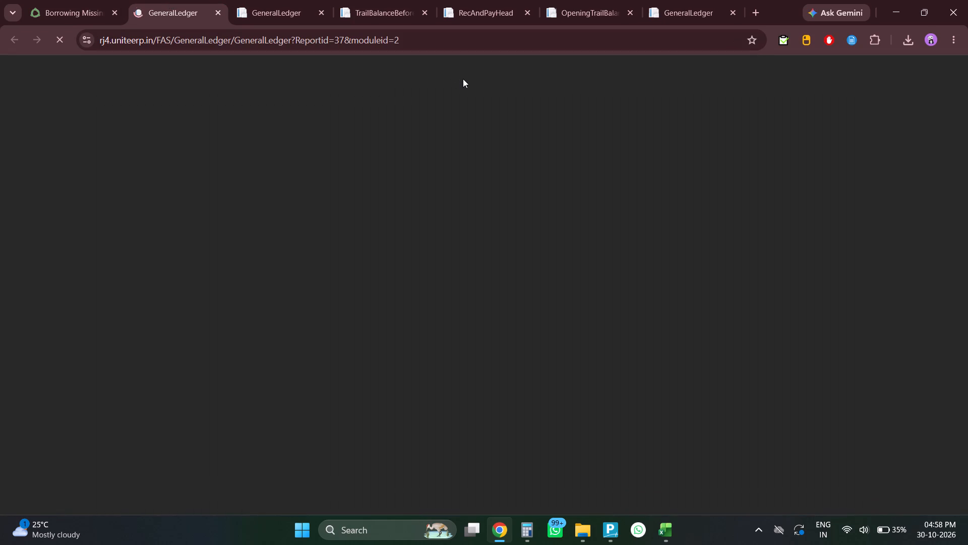
double_click(457, 71)
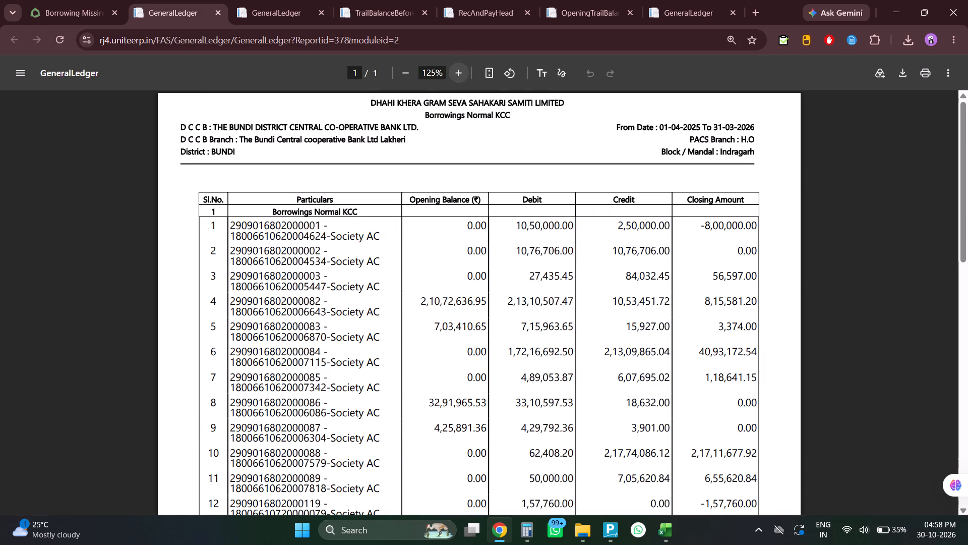
drag(215, 248, 749, 252)
key(alt+Tab)
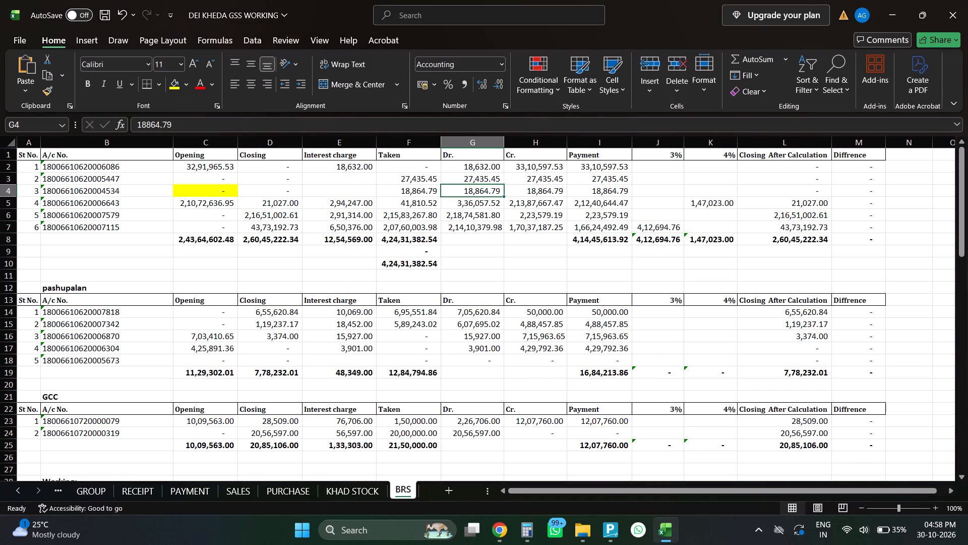
click(290, 193)
click(172, 88)
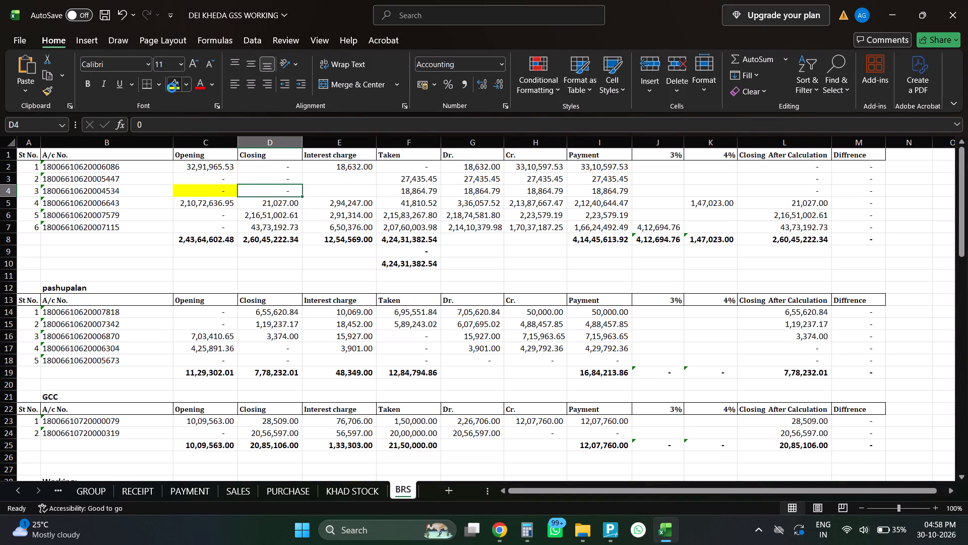
Check the ledger row of the account ending 5447 and highlight its Opening cell on the BRS sheet in yellow.
key(alt+Tab)
drag(230, 279, 437, 290)
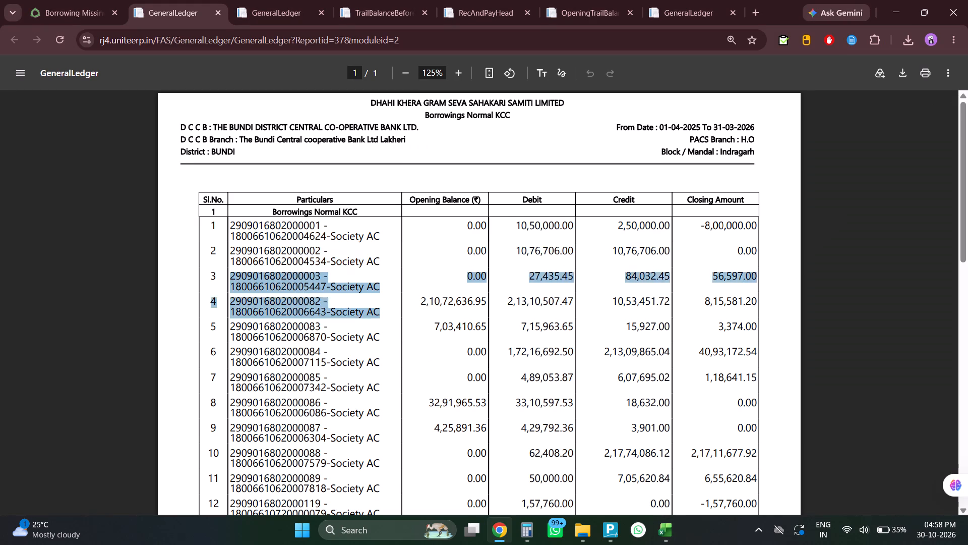
drag(437, 290, 762, 275)
key(alt+Tab)
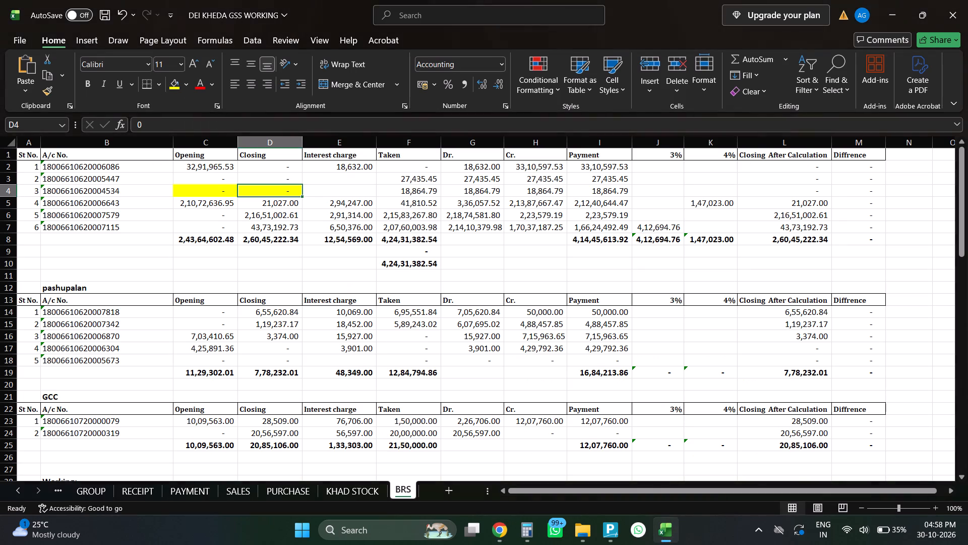
click(114, 181)
key(alt+Tab)
key(alt+Tab)
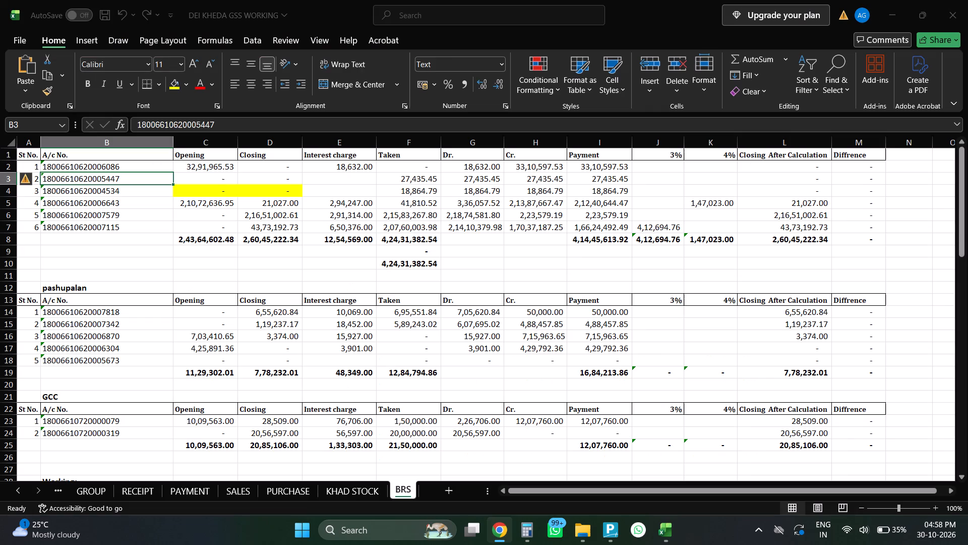
key(Right)
key(F4)
key(alt+Tab)
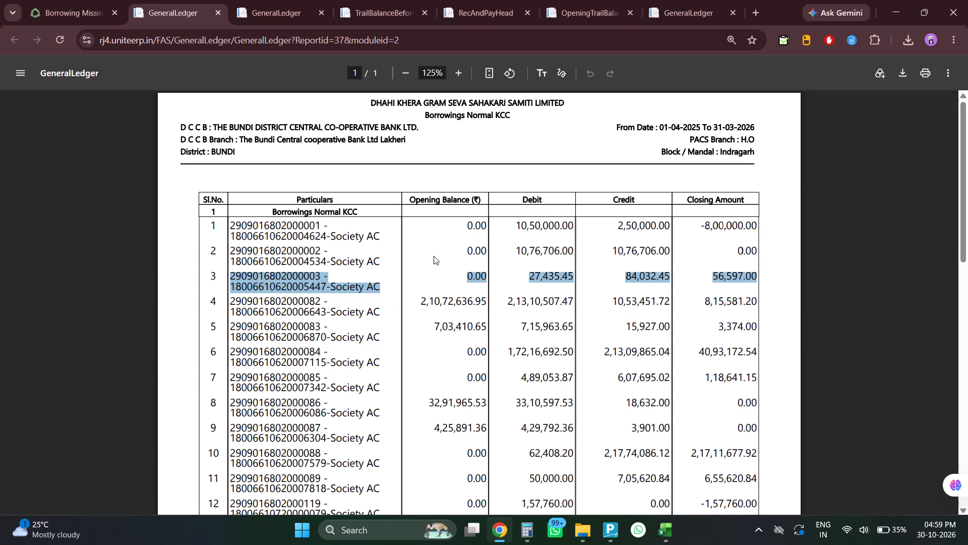
key(alt+Tab)
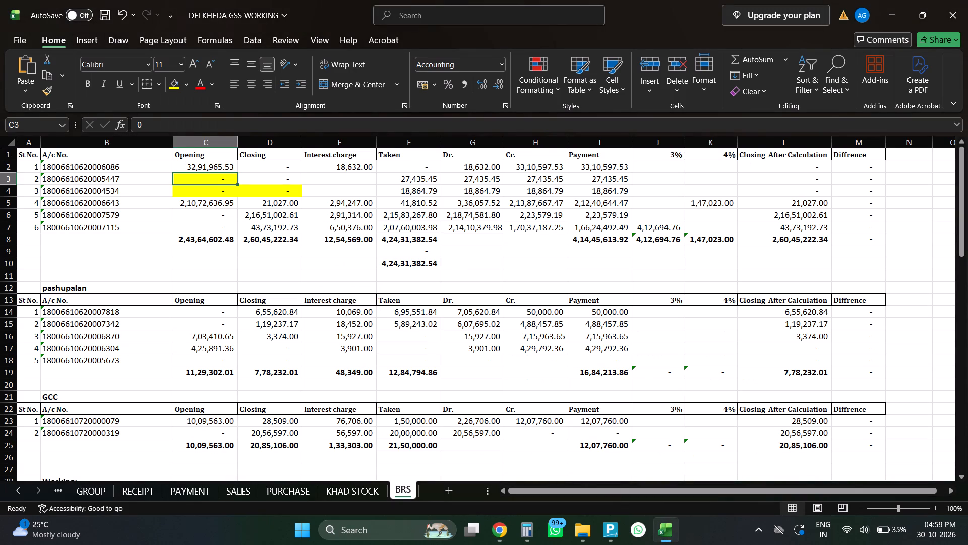
key(alt+Tab)
key(alt+Tab)
click(276, 179)
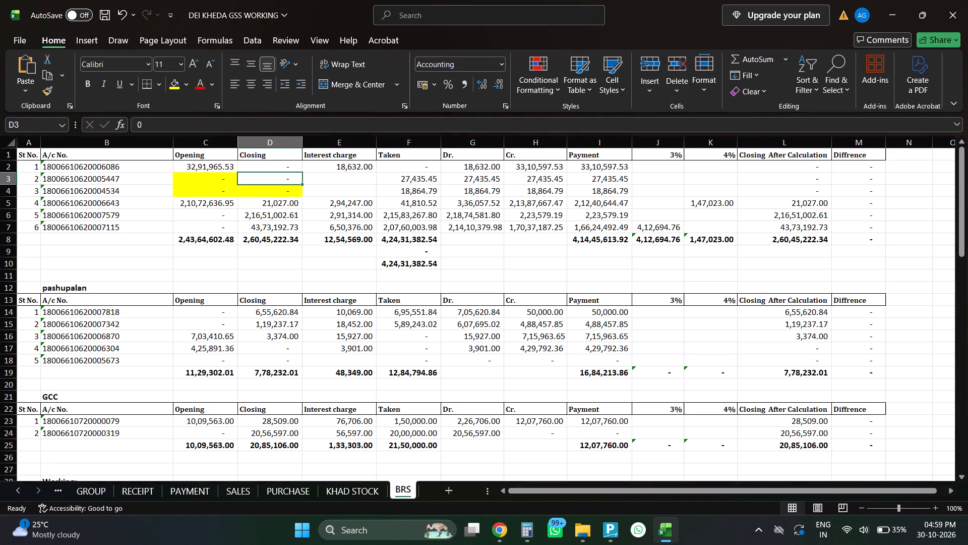
key(alt+Tab)
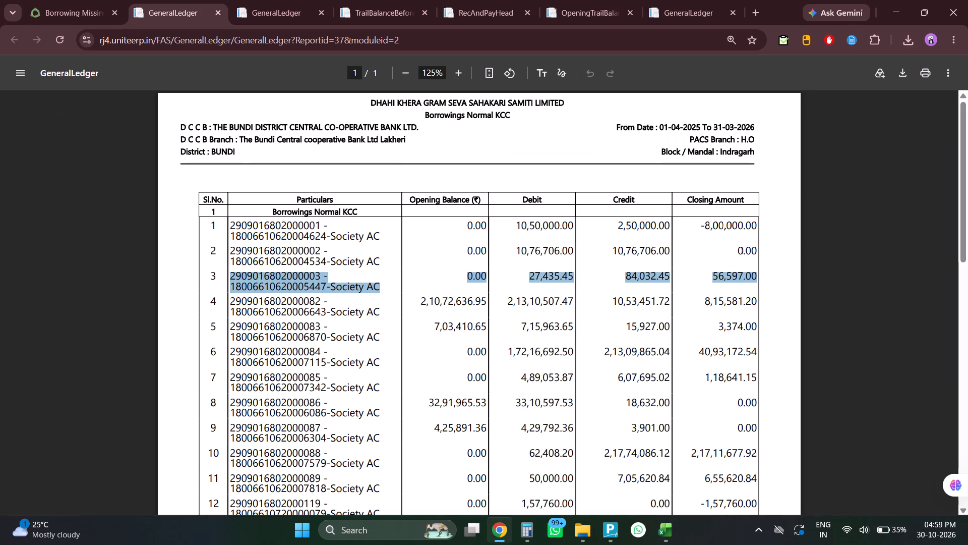
Set up a Collections entry for the borrowing account ending 0003 with Transfer voucher, To Ledger, and the BANK LOAN ADJUSTMENT ledger.
click(51, 0)
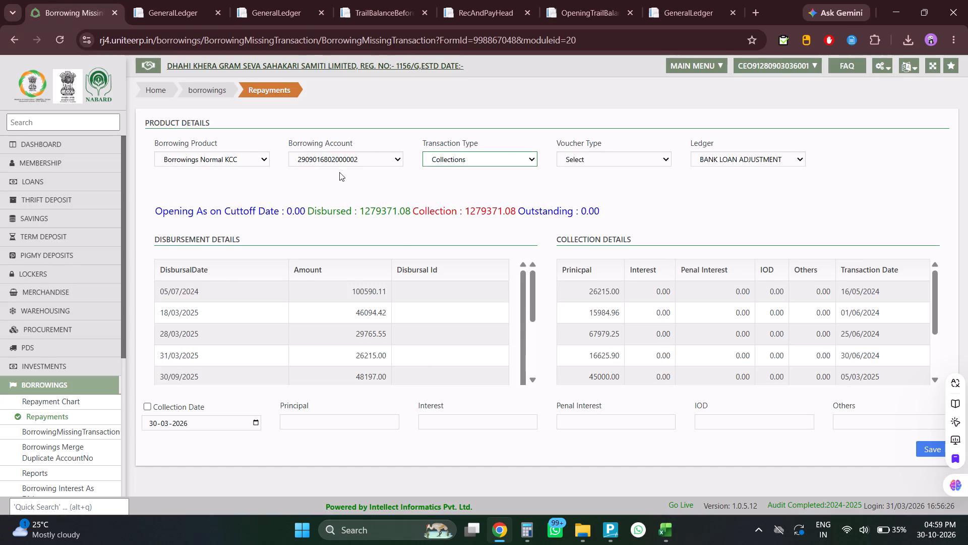
click(338, 159)
click(338, 222)
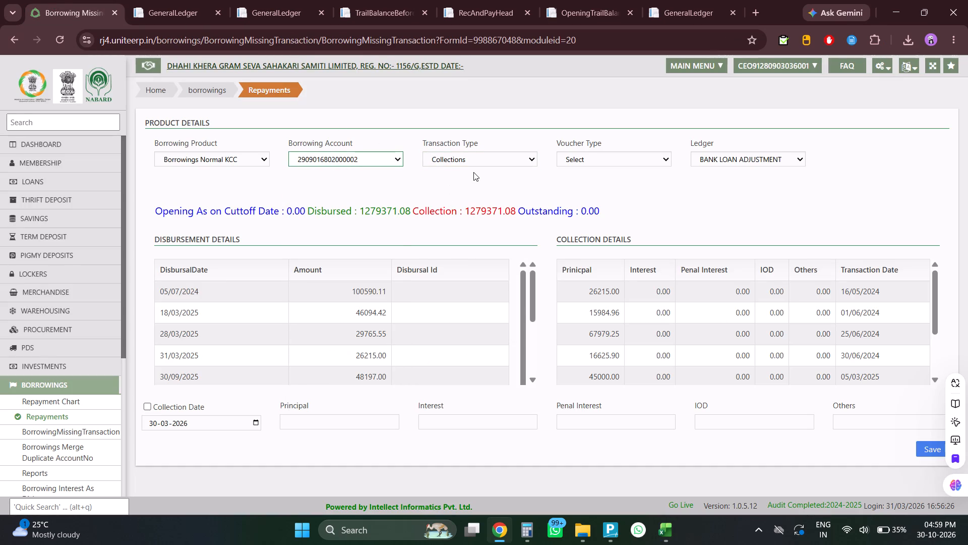
click(473, 172)
click(177, 0)
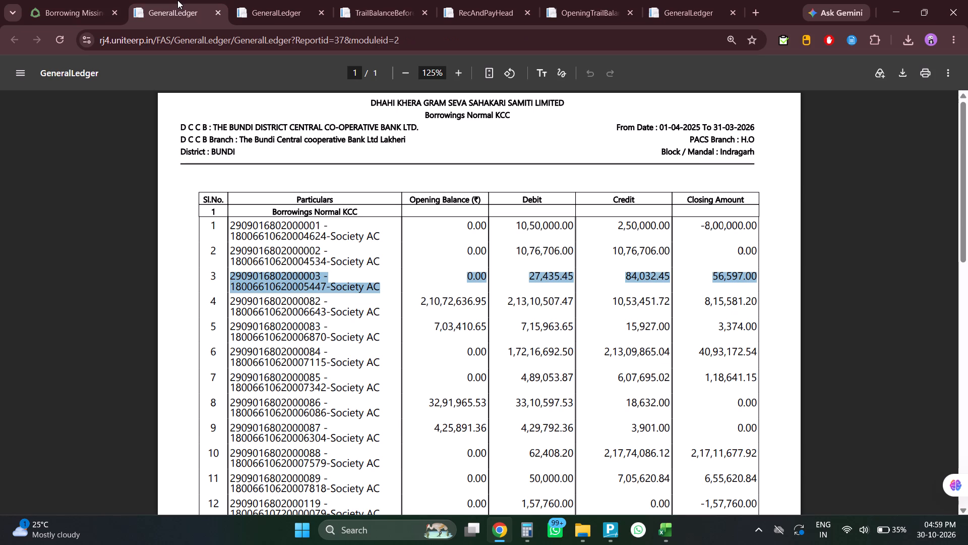
click(63, 0)
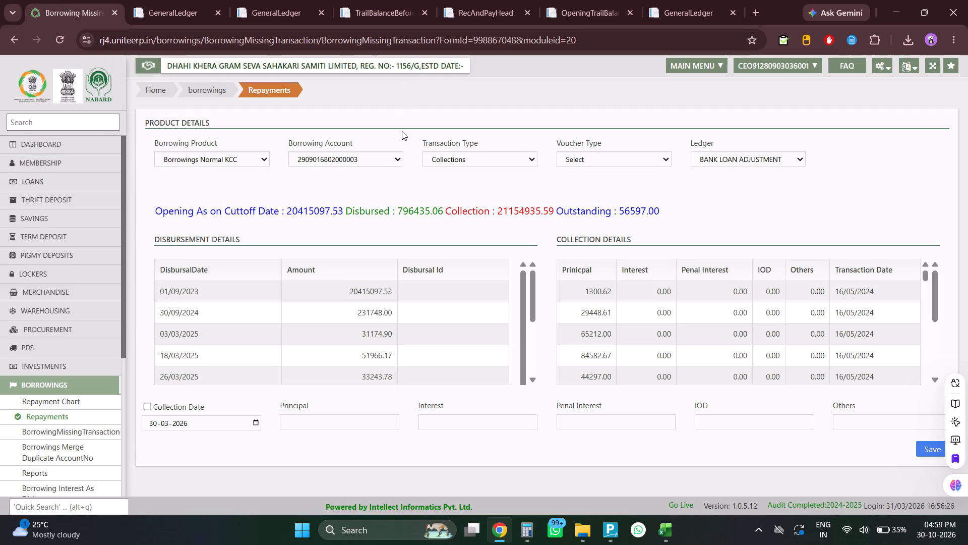
click(451, 158)
click(639, 160)
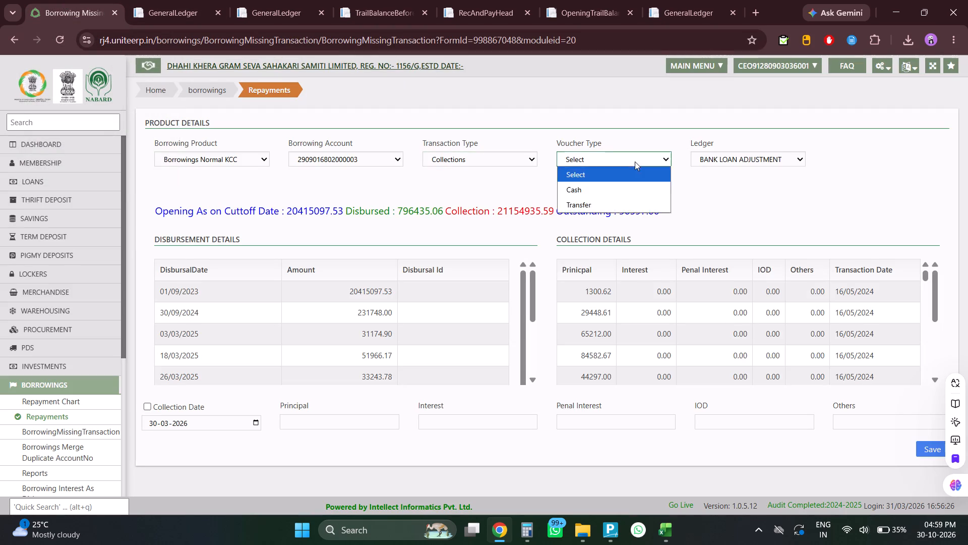
click(602, 203)
click(693, 169)
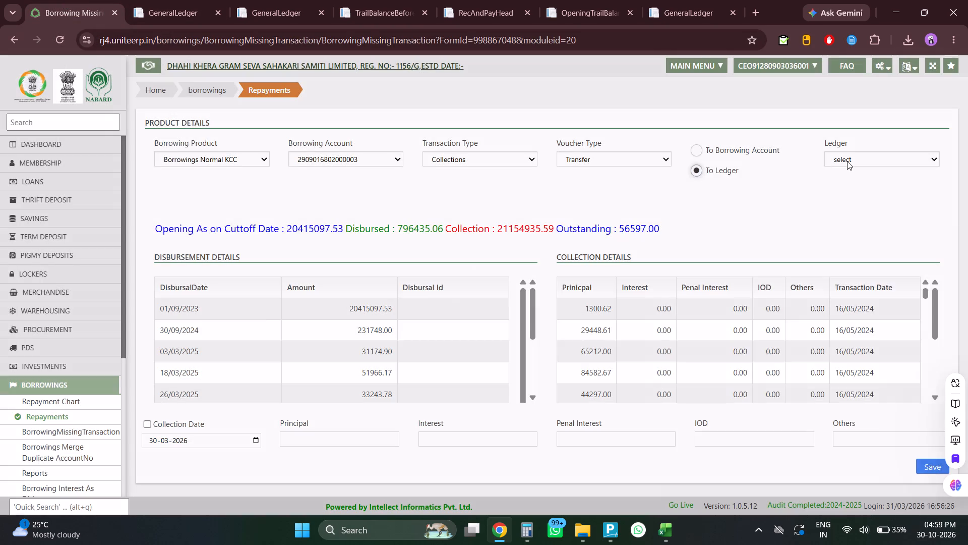
click(847, 161)
click(701, 431)
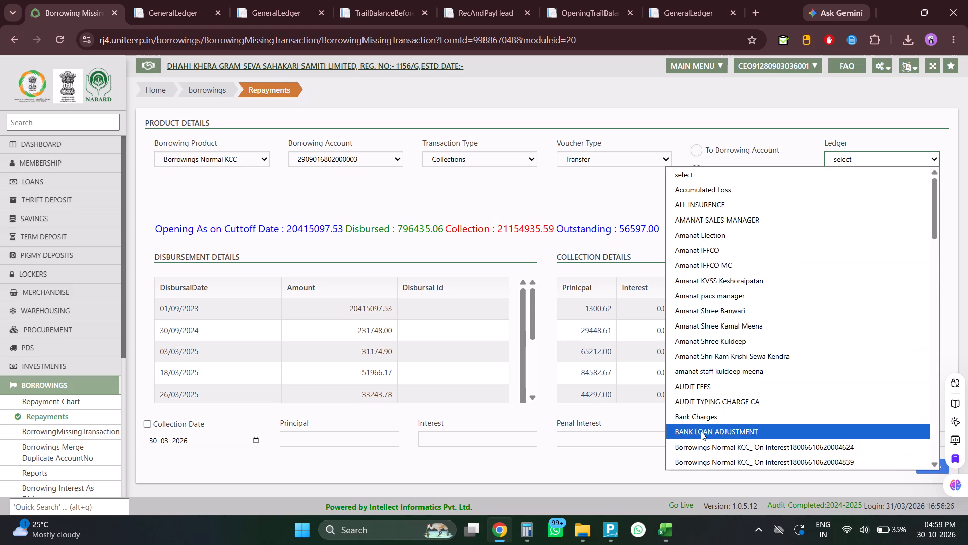
Enter principal 56597 for the collection and save the transaction.
click(168, 2)
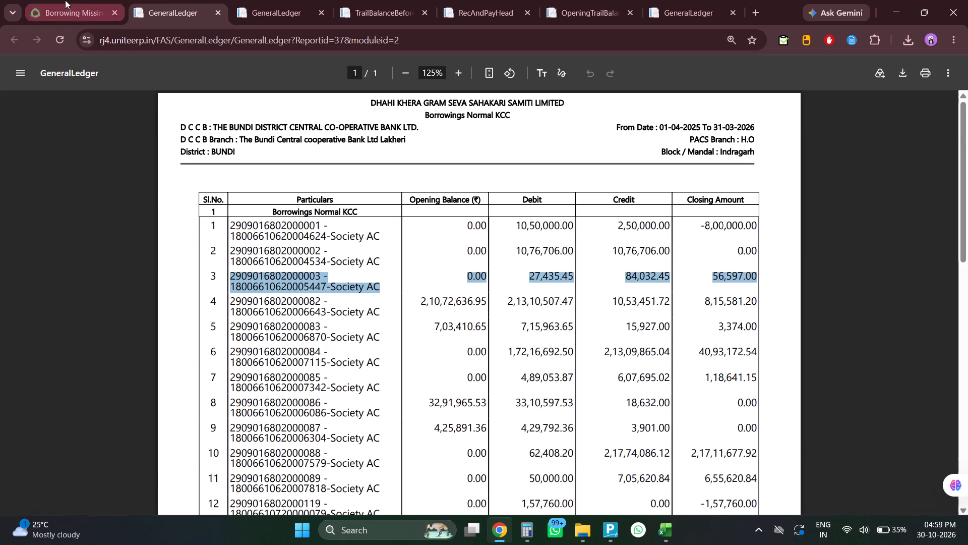
click(65, 0)
click(352, 438)
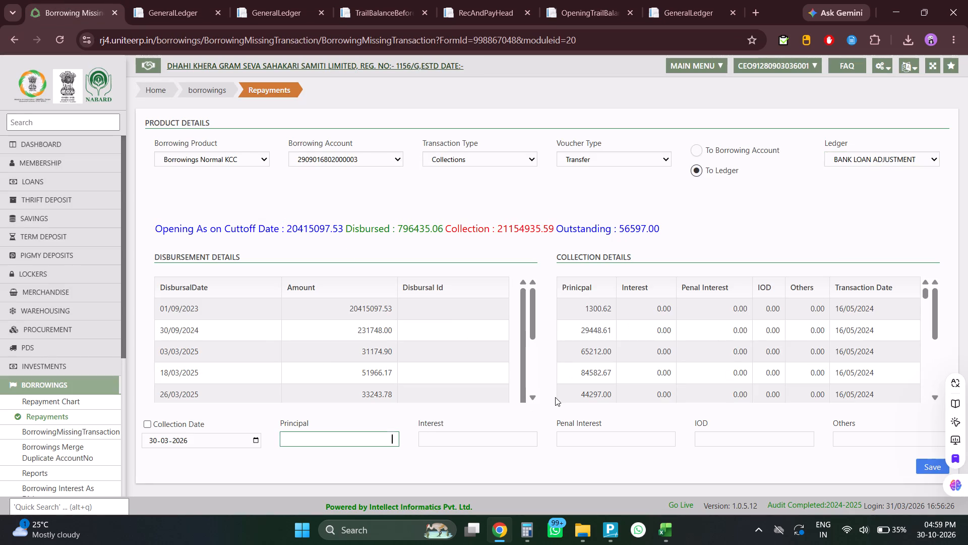
text(56597)
click(229, 461)
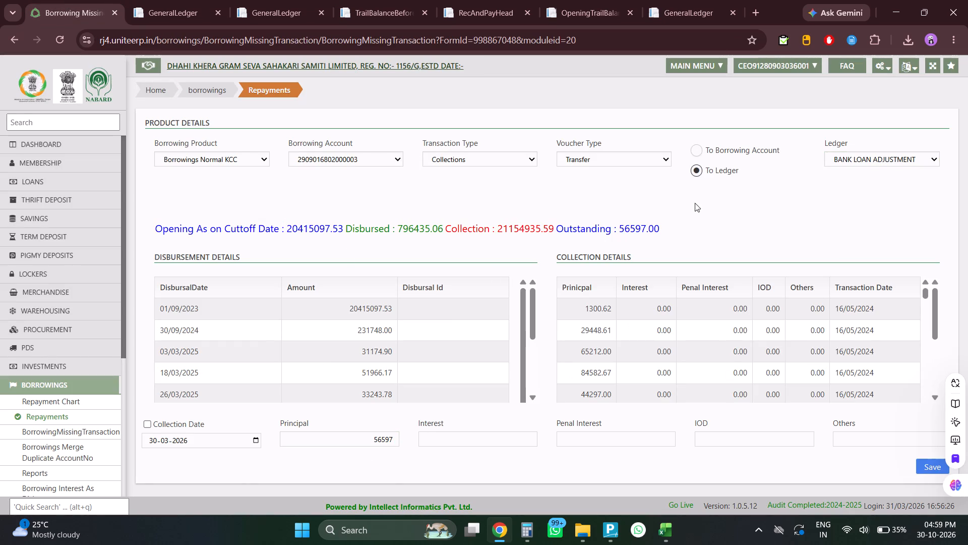
click(926, 467)
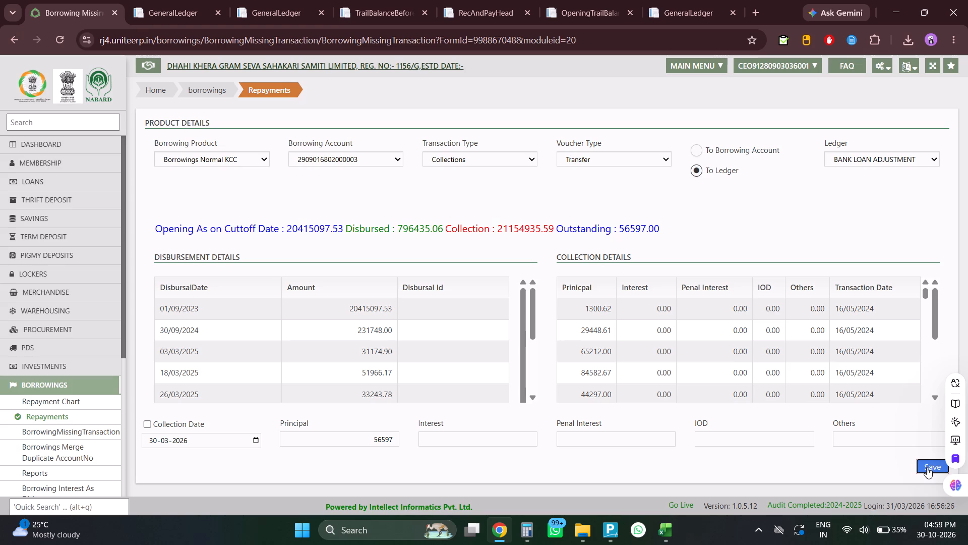
click(926, 467)
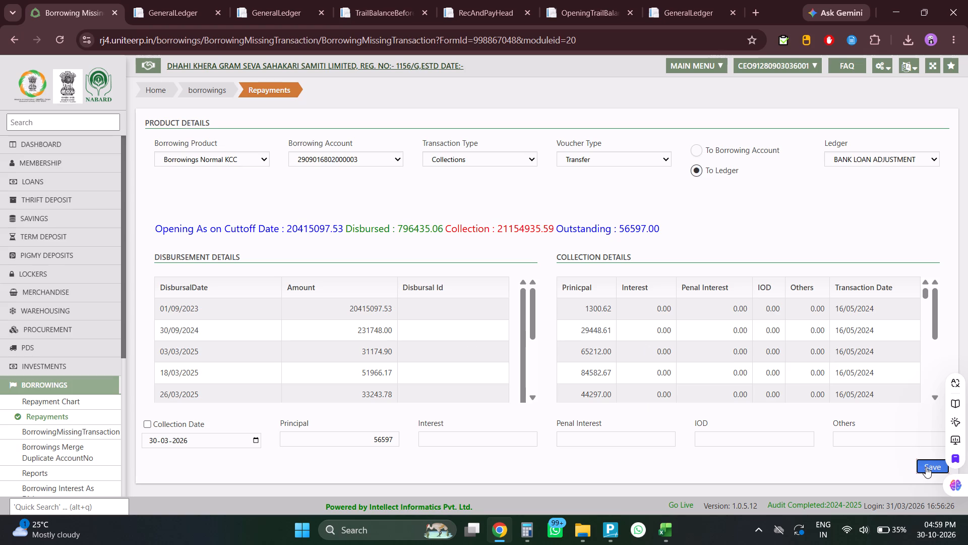
double_click(926, 467)
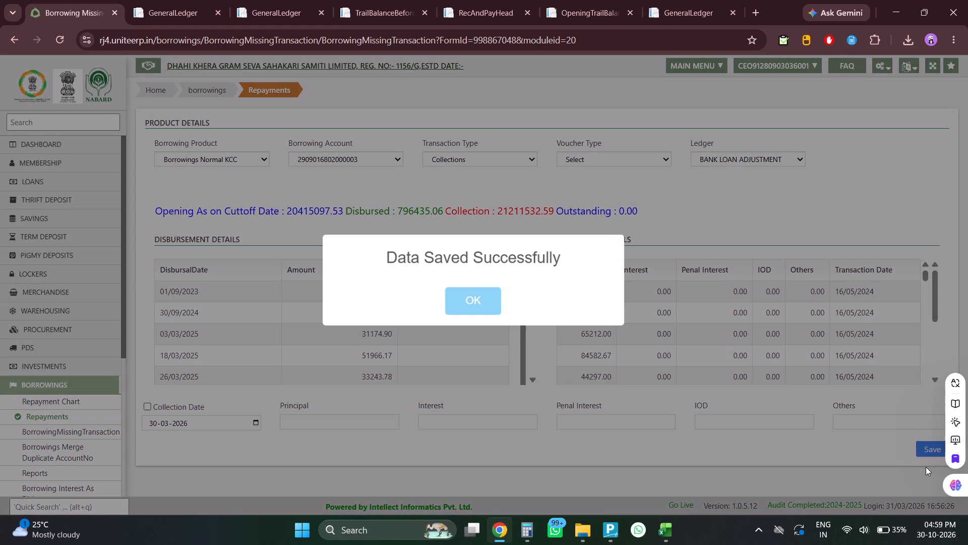
click(474, 310)
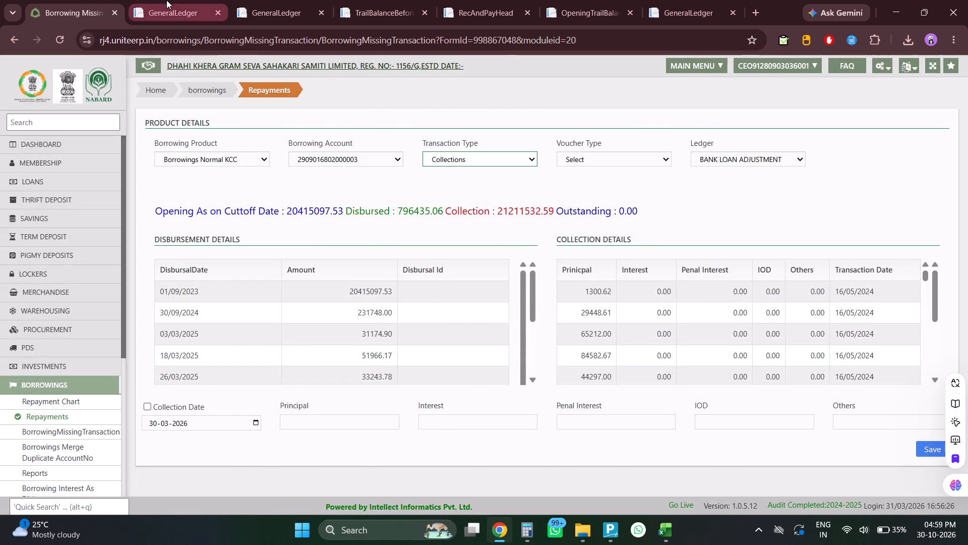
Reload the Borrowings Normal KCC general ledger report, enlarge it, and check the row of the account ending 5447.
click(166, 0)
key(F5)
key(Return)
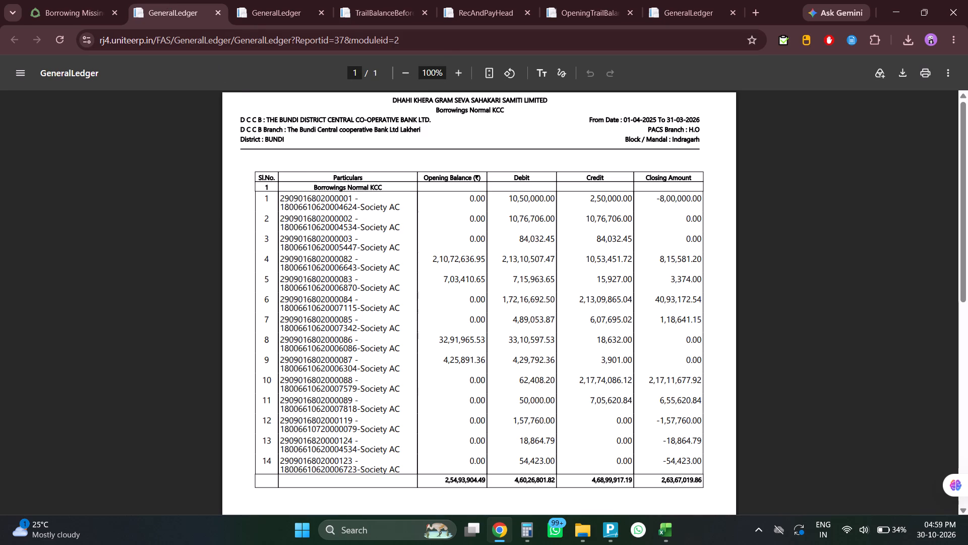
triple_click(459, 66)
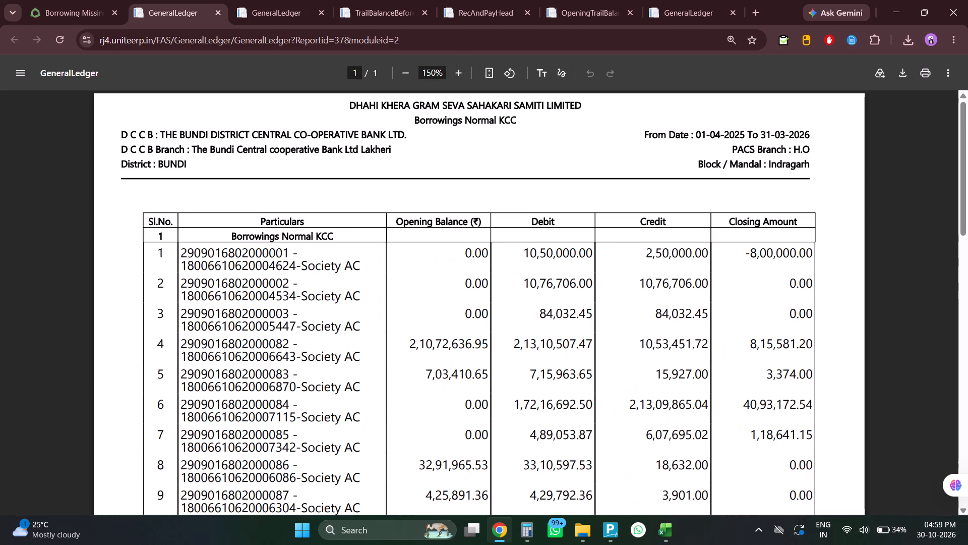
drag(177, 311, 399, 323)
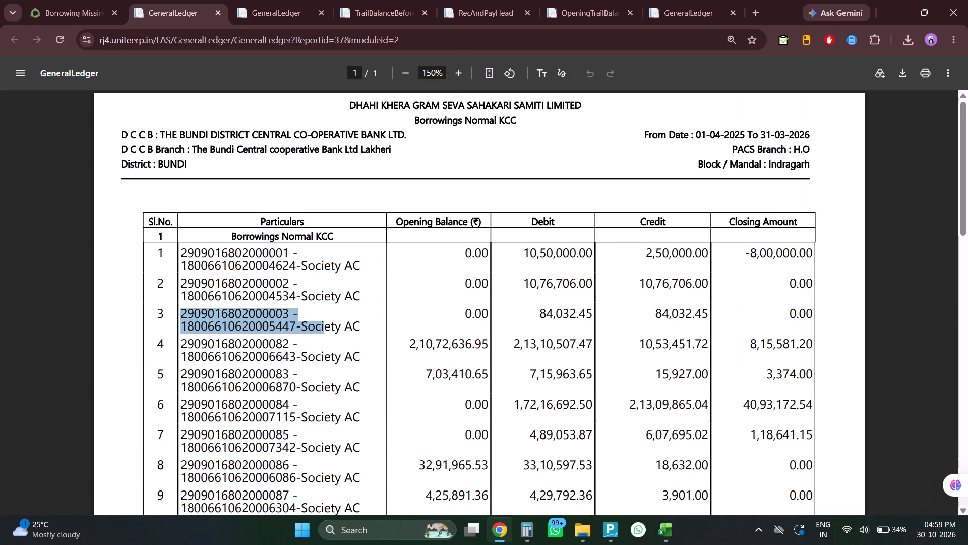
drag(399, 323, 863, 309)
scroll(431, 370, down, 4)
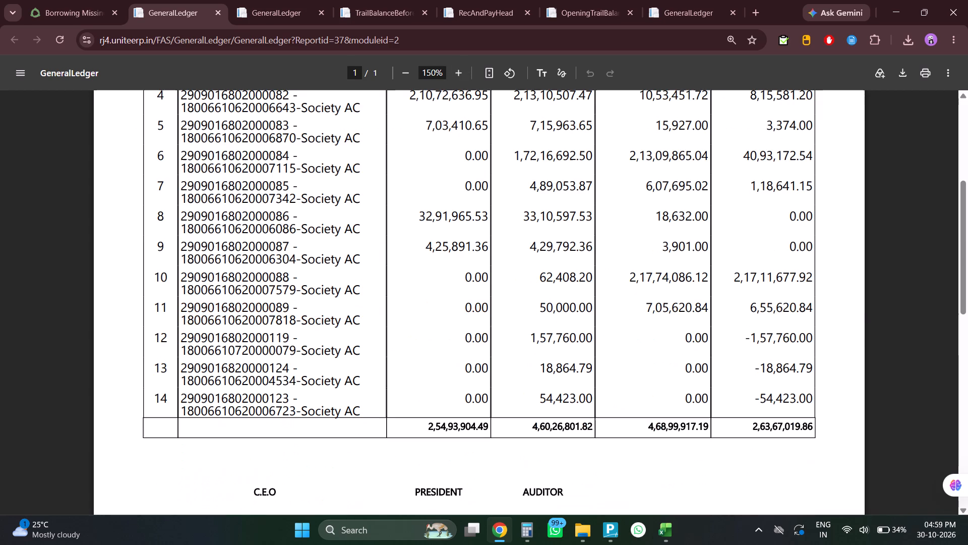
scroll(400, 384, up, 3)
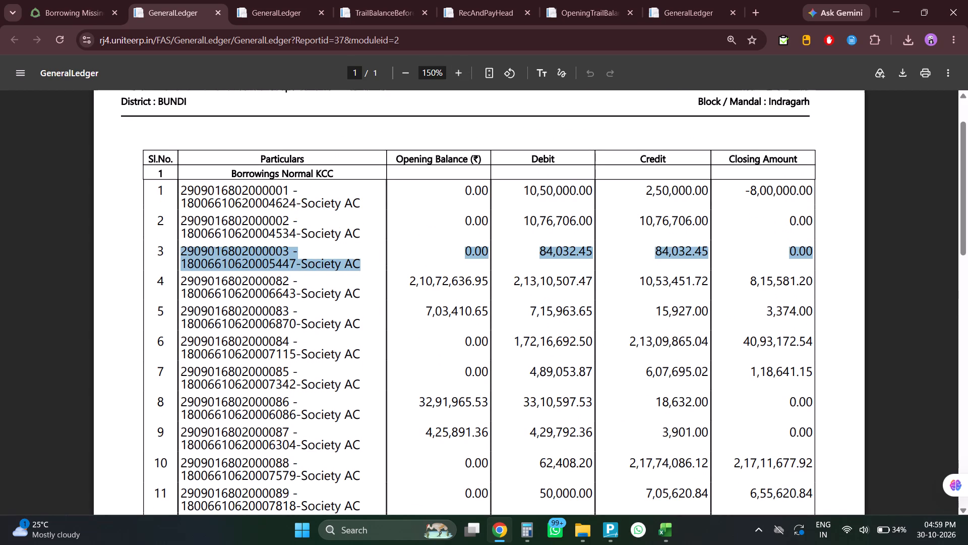
On the BRS sheet, highlight the A/c No. cell of the account ending 5447 in yellow.
key(alt+Tab)
key(alt+Tab)
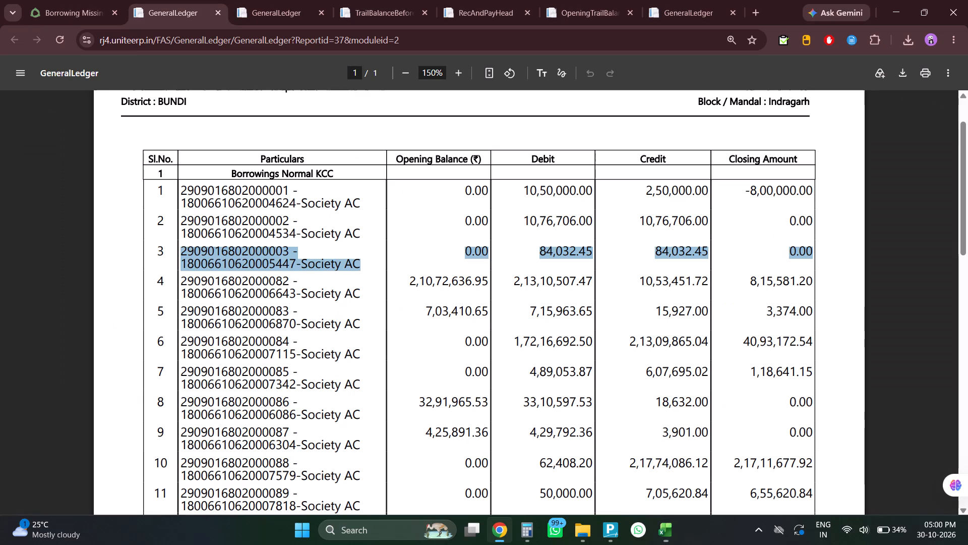
key(alt+Tab)
click(124, 180)
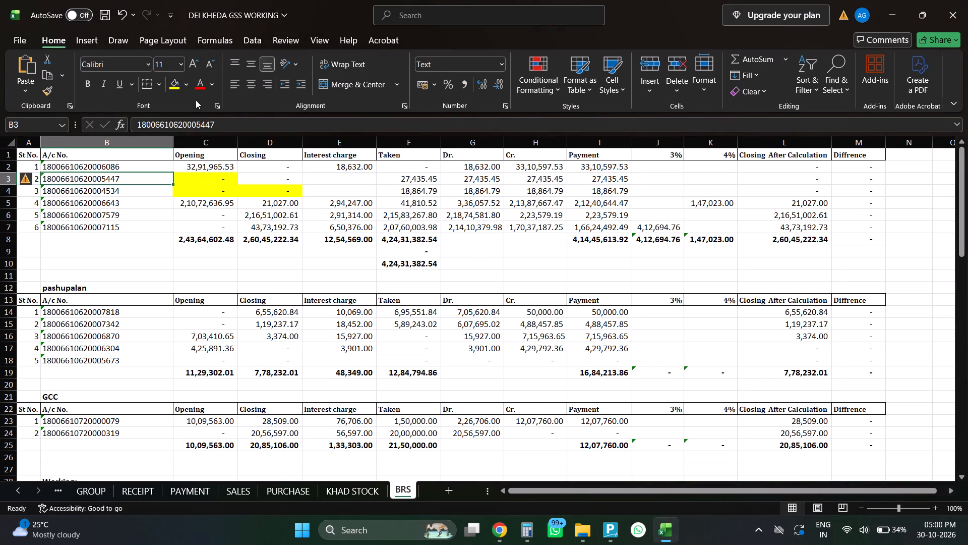
click(176, 86)
click(258, 189)
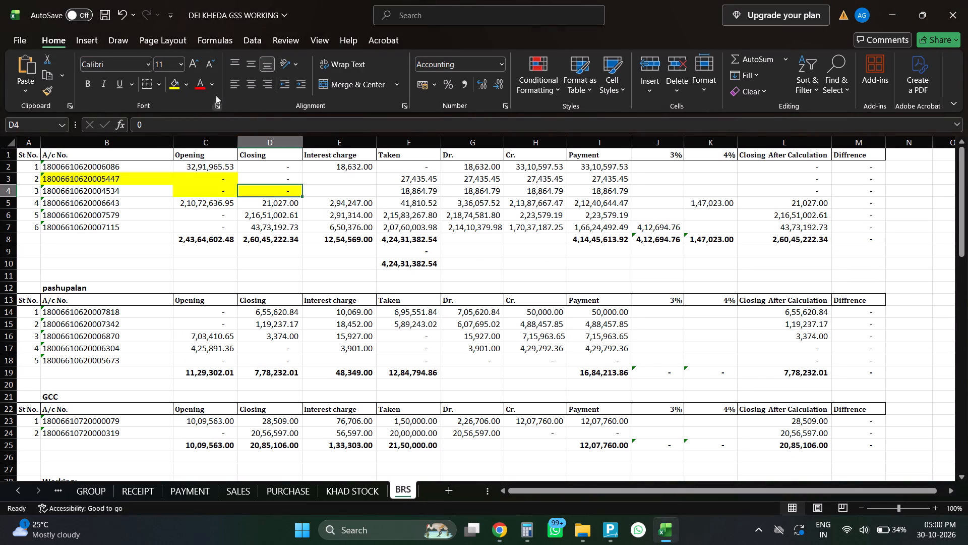
Compare the account ending 6643 in the general ledger report with the BRS sheet and highlight its Opening cell in yellow.
key(alt+Tab)
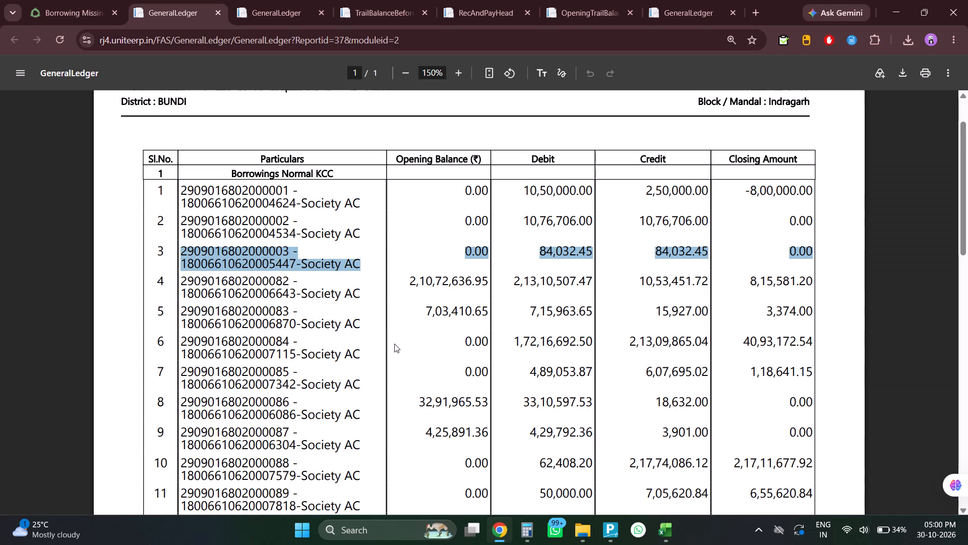
key(alt+Tab)
key(alt+Tab)
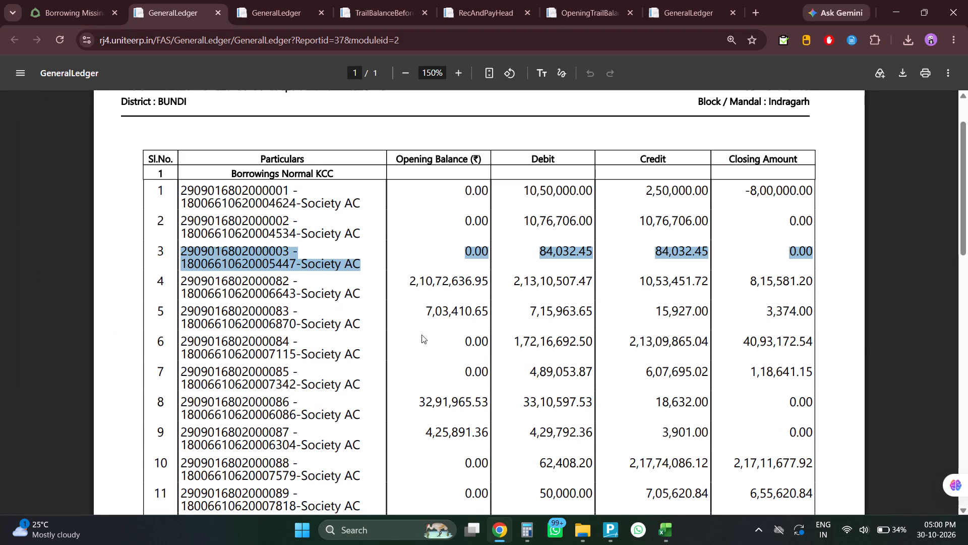
key(alt+Tab)
key(alt+Tab)
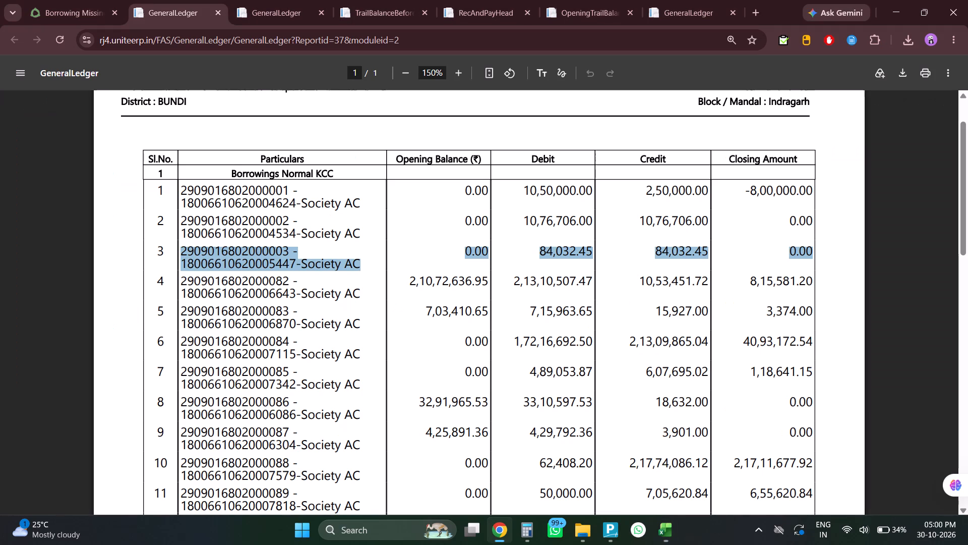
drag(170, 277, 545, 285)
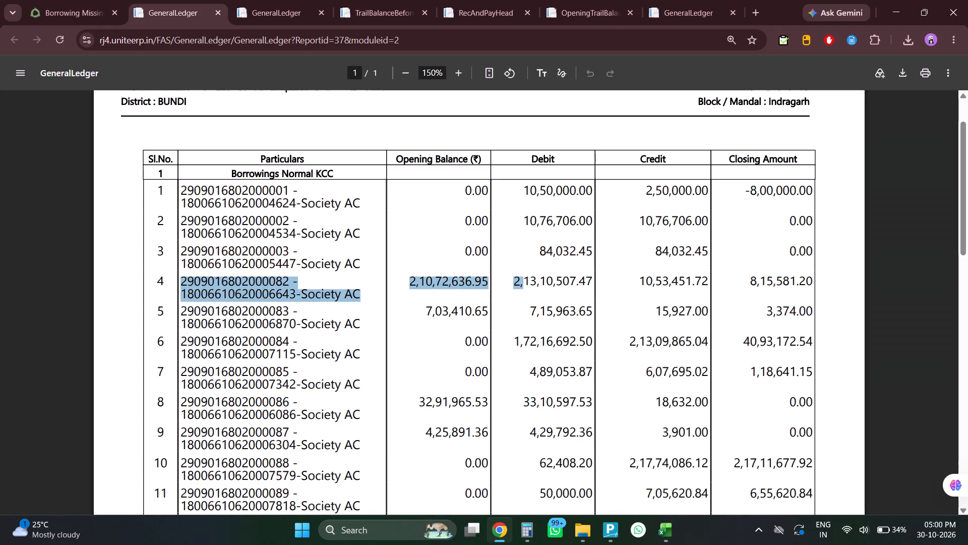
drag(545, 285, 836, 285)
key(alt+Tab)
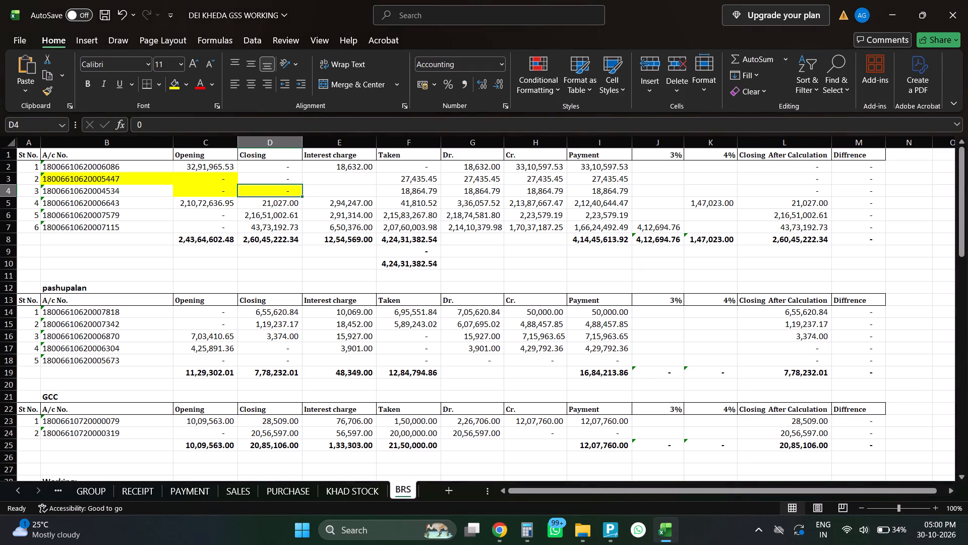
click(128, 202)
key(alt+Tab)
key(alt+Tab)
key(Right)
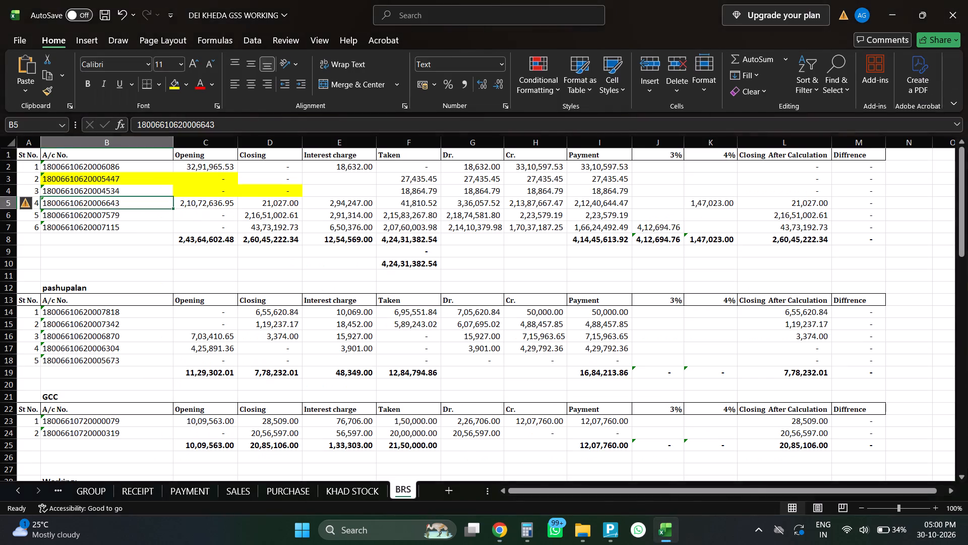
key(alt+Tab)
key(alt+Tab)
key(alt+Tab)
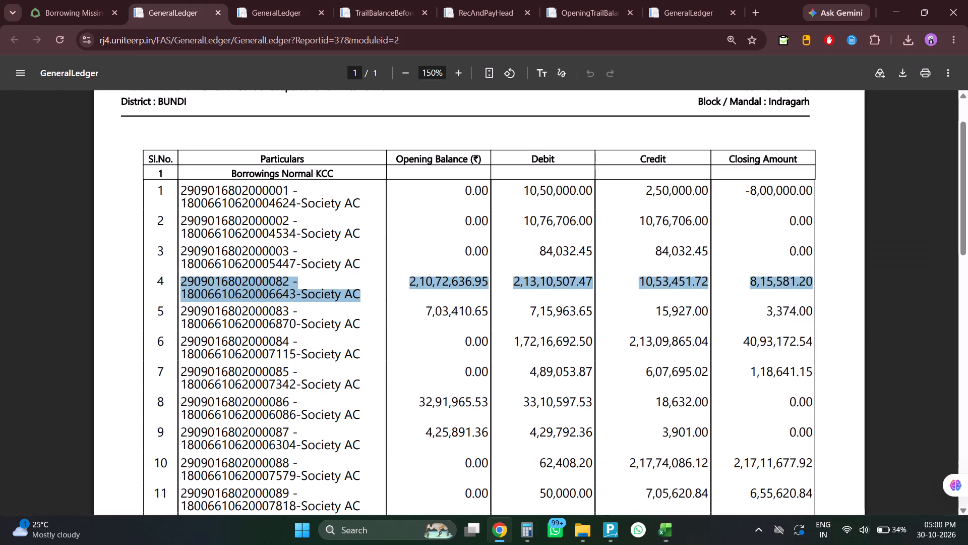
key(alt+Tab)
key(F4)
Compare the Closing, Dr. and Cr. figures of the account ending 6643 on the BRS sheet with its general ledger row.
key(alt+Tab)
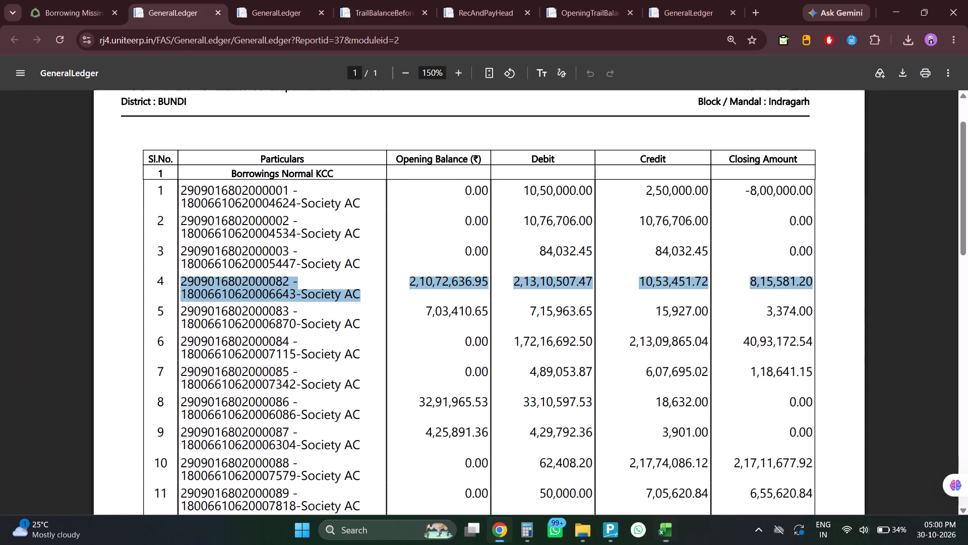
key(alt+Tab)
key(Right)
key(Right)
key(Right)
key(Right)
key(Right)
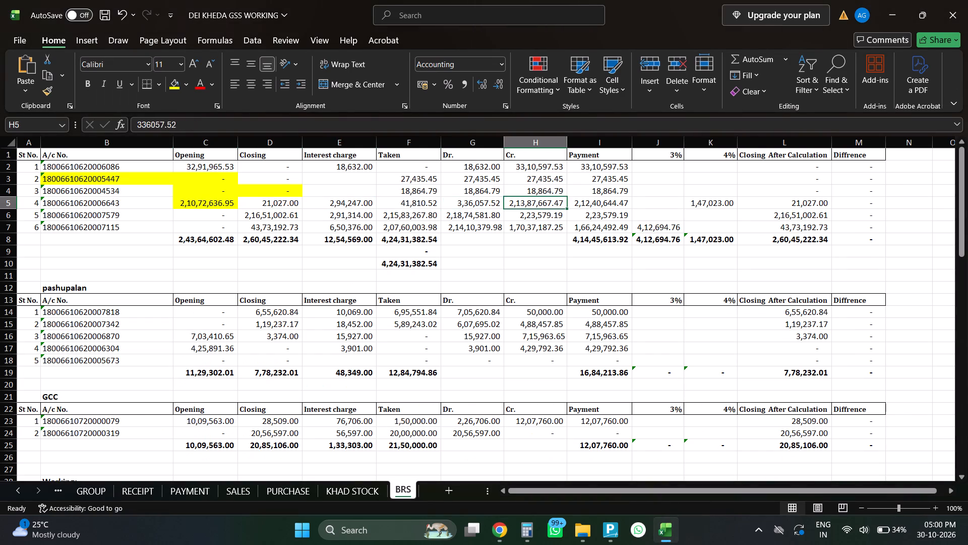
key(Left)
key(Left)
key(Left)
key(Left)
key(alt+Tab)
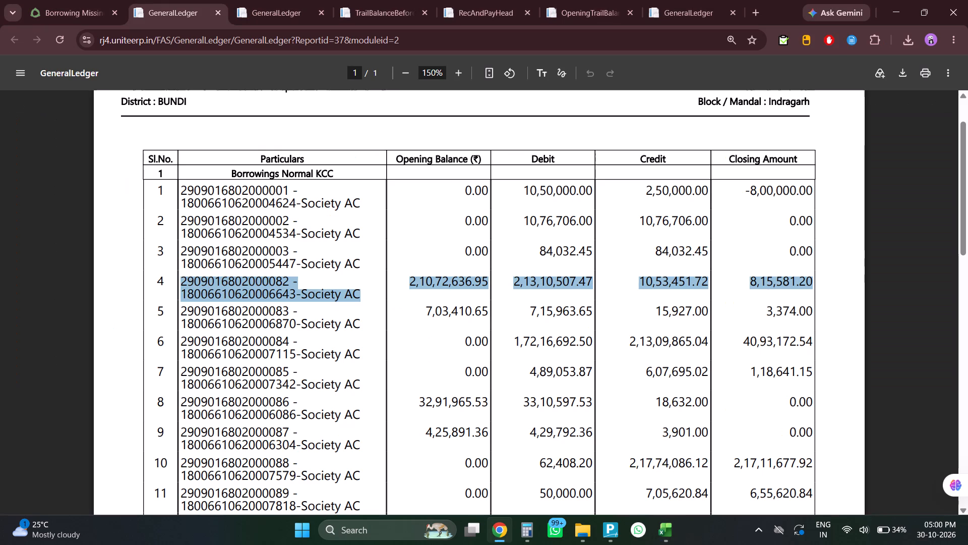
key(alt+Tab)
key(alt+Tab)
In the ERP's borrowing missing transaction form, select the borrowing account ending 0082.
click(59, 0)
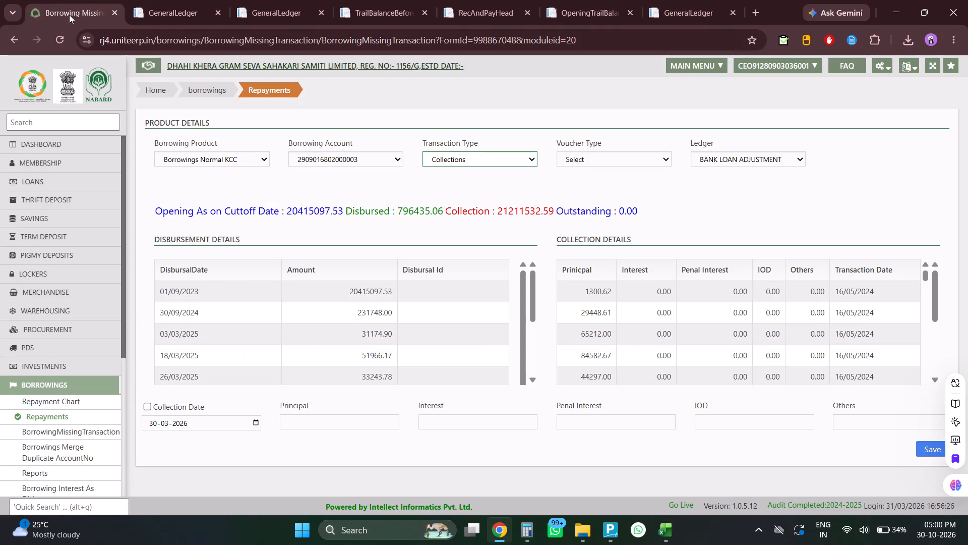
click(322, 156)
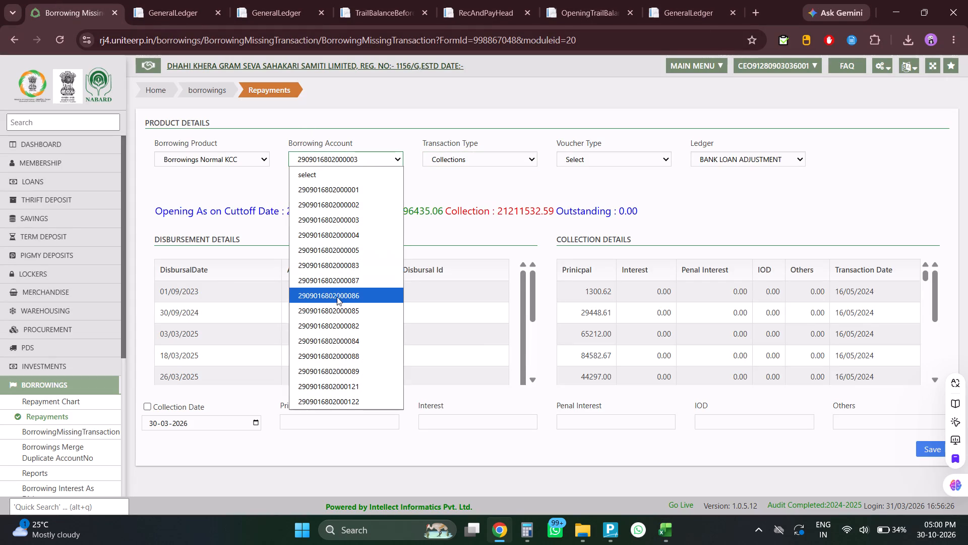
click(348, 326)
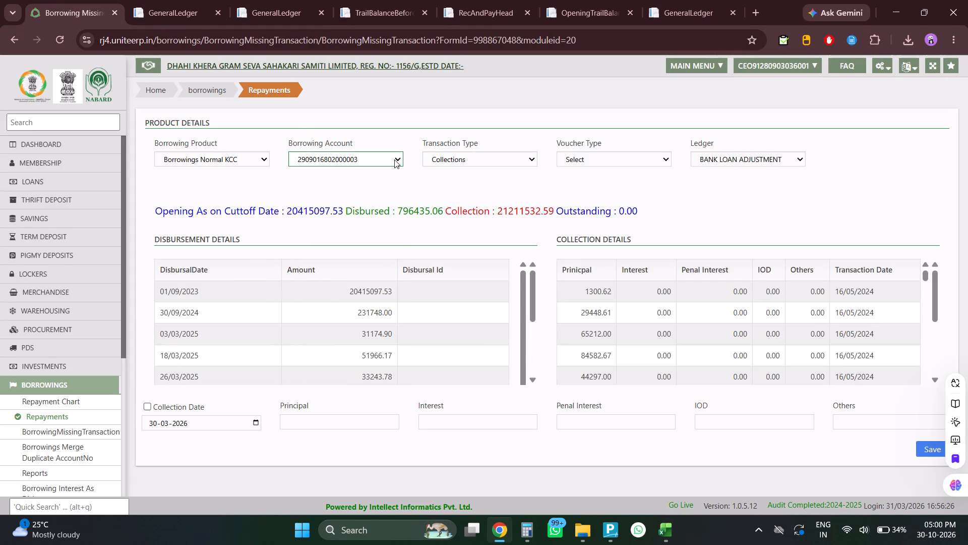
click(394, 159)
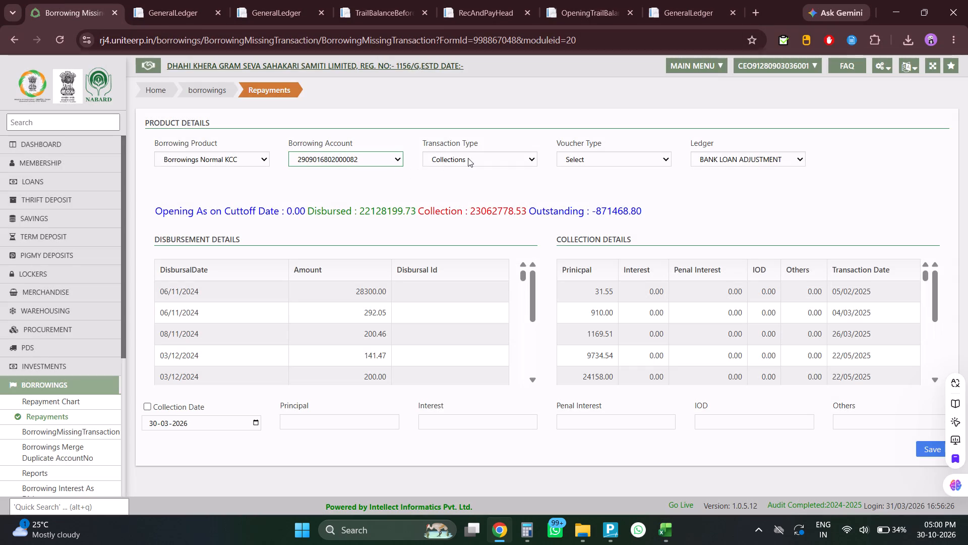
scroll(317, 294, down, 2)
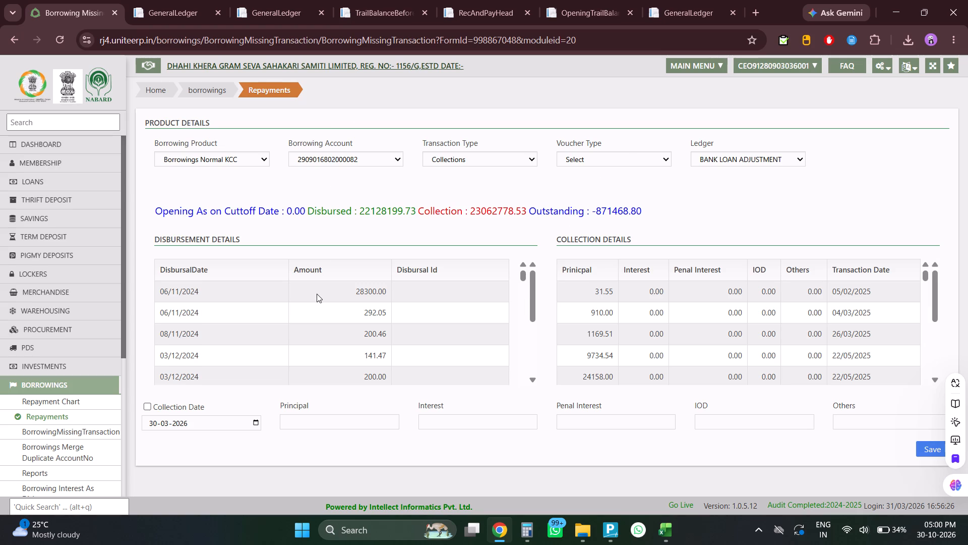
scroll(317, 294, down, 16)
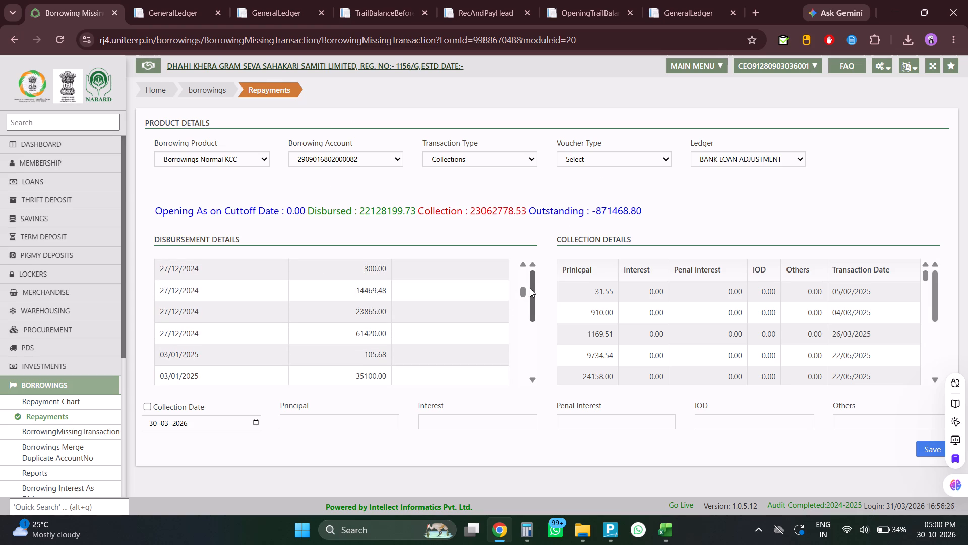
drag(520, 289, 536, 496)
drag(532, 305, 538, 350)
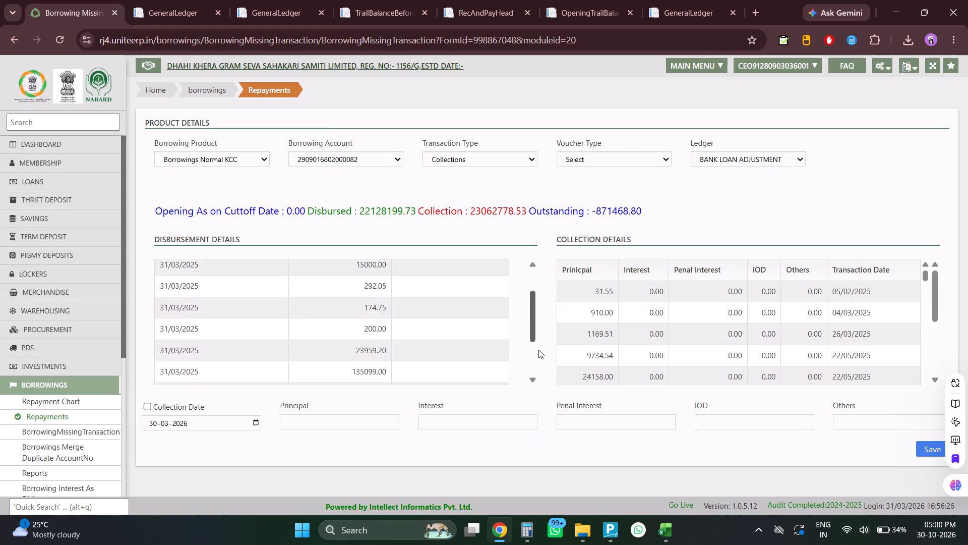
drag(538, 350, 540, 404)
scroll(314, 324, down, 7)
scroll(314, 324, up, 1)
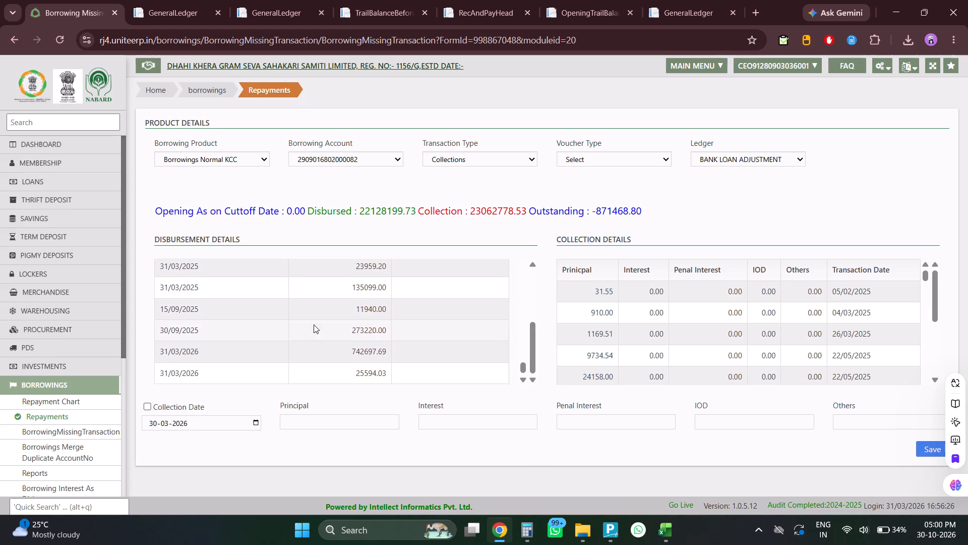
scroll(314, 326, down, 5)
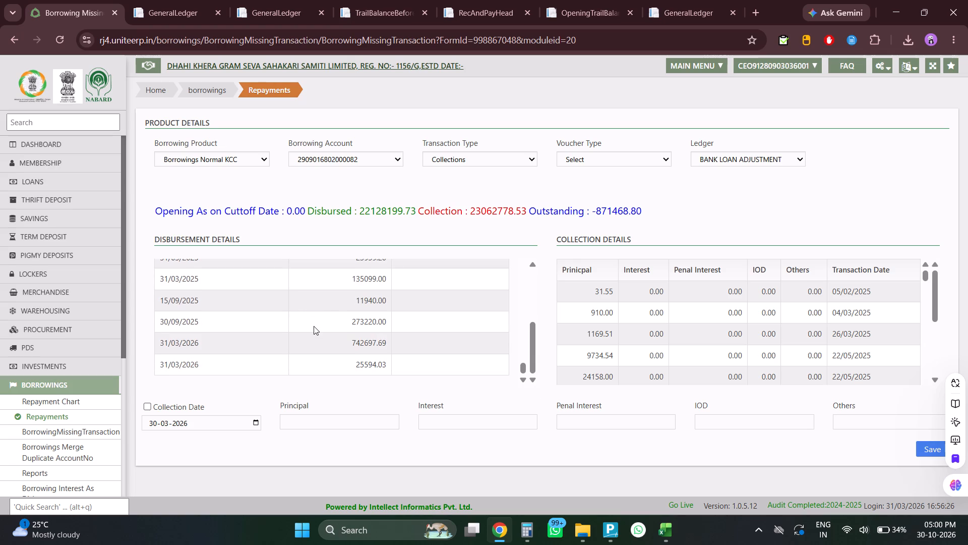
key(alt+Tab)
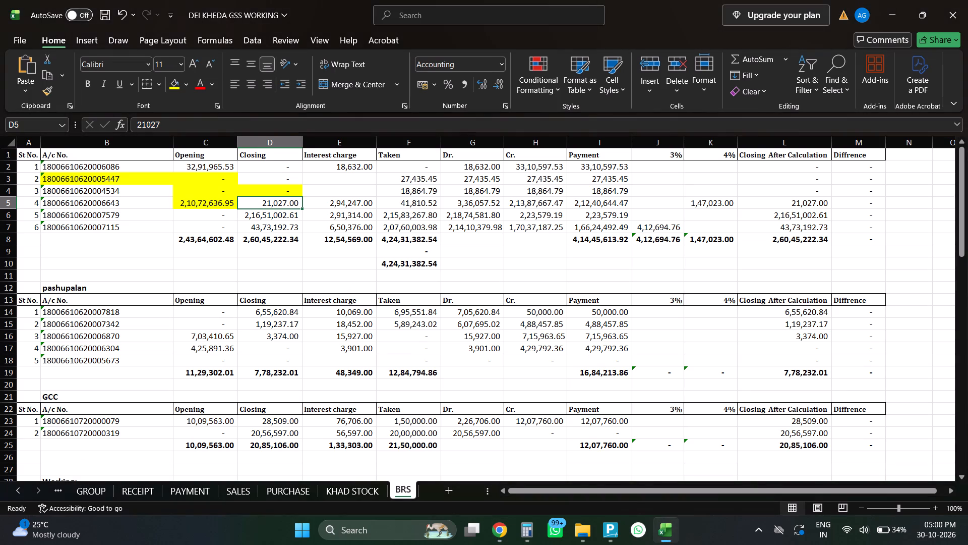
key(Right)
key(alt+Tab)
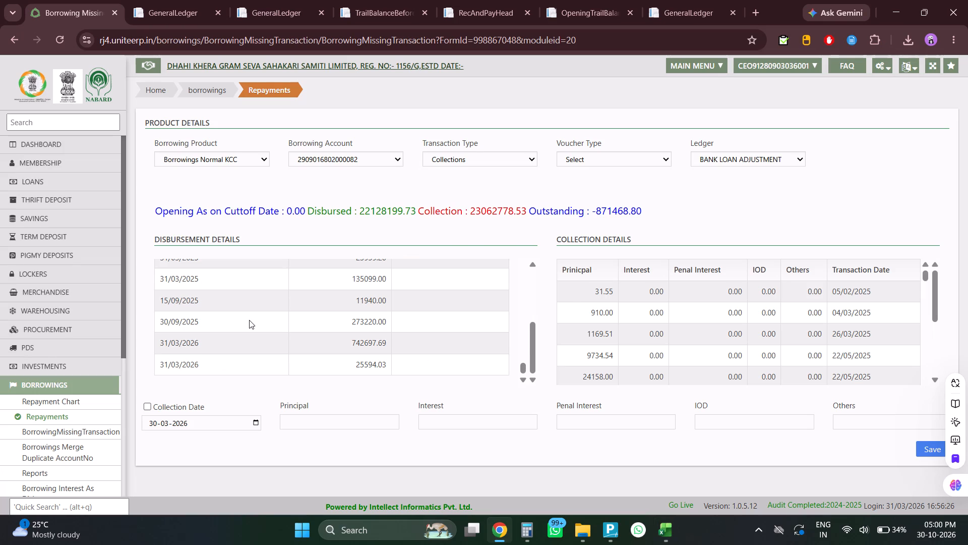
key(alt+Tab)
key(alt+Tab)
scroll(249, 320, down, 4)
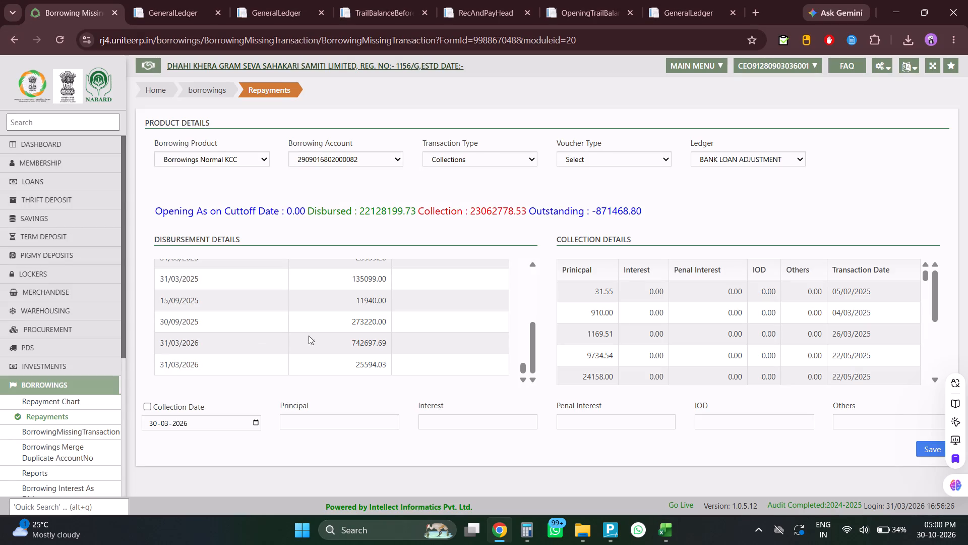
key(alt+Tab)
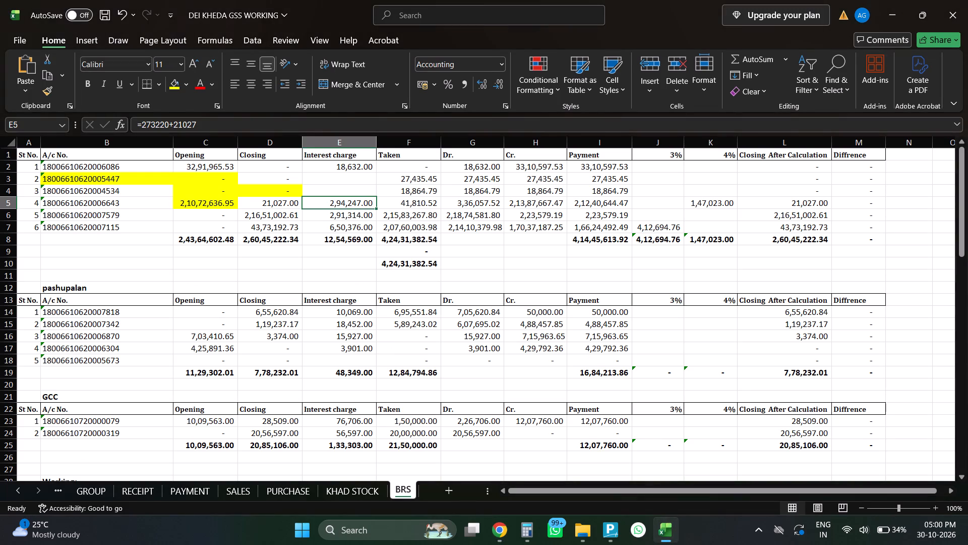
Set up a Disbursement entry for the borrowing account ending 0082 with Transfer voucher, To Ledger, and the INTEREST ON BORROWING ledger.
key(alt+Tab)
click(492, 161)
click(471, 187)
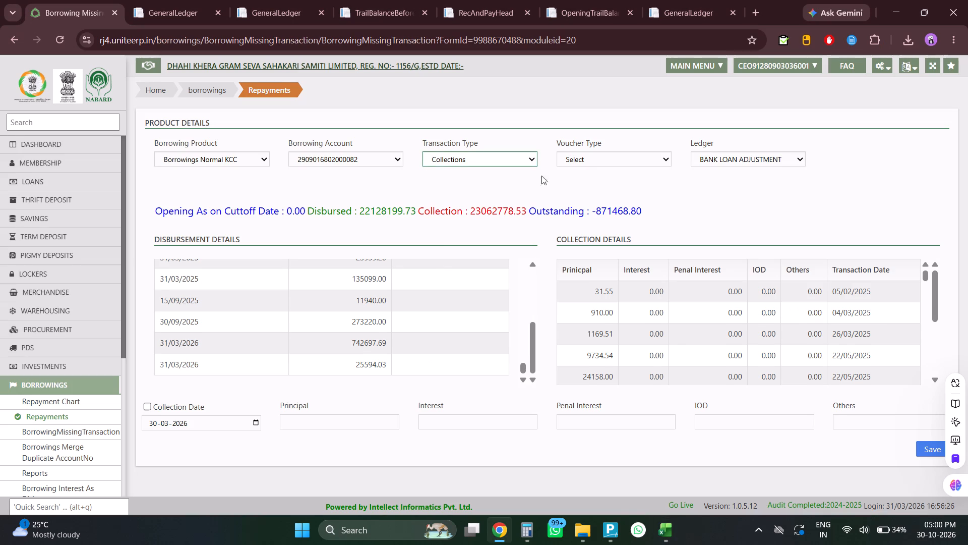
click(582, 157)
click(573, 197)
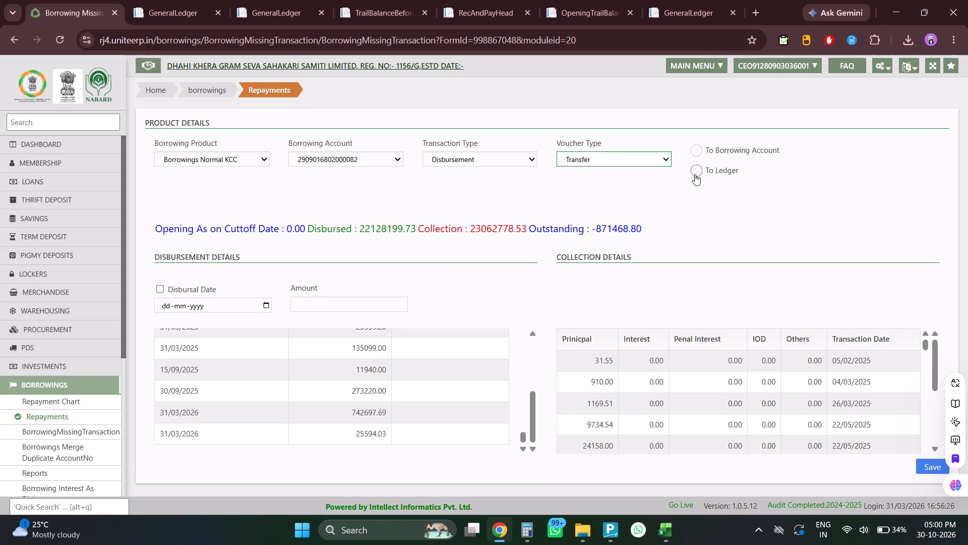
click(695, 174)
click(850, 161)
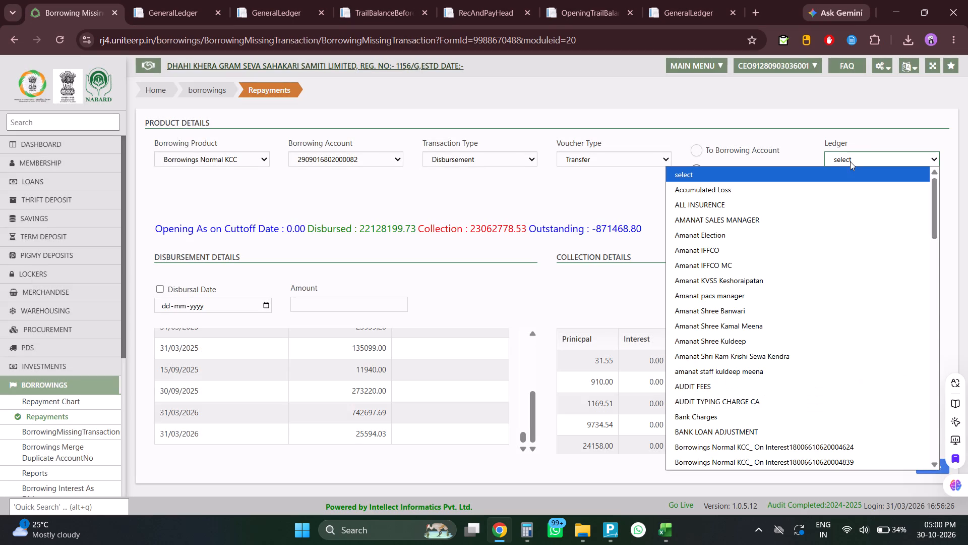
text(int)
key(Return)
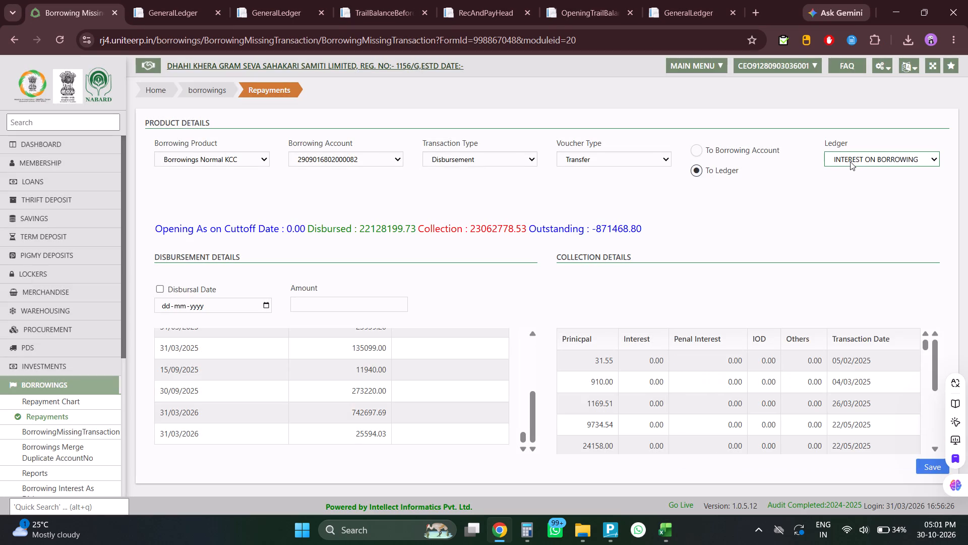
Enter 21027 as the disbursement amount with disbursal date 31-03-2026 and save the entry.
key(alt+Tab)
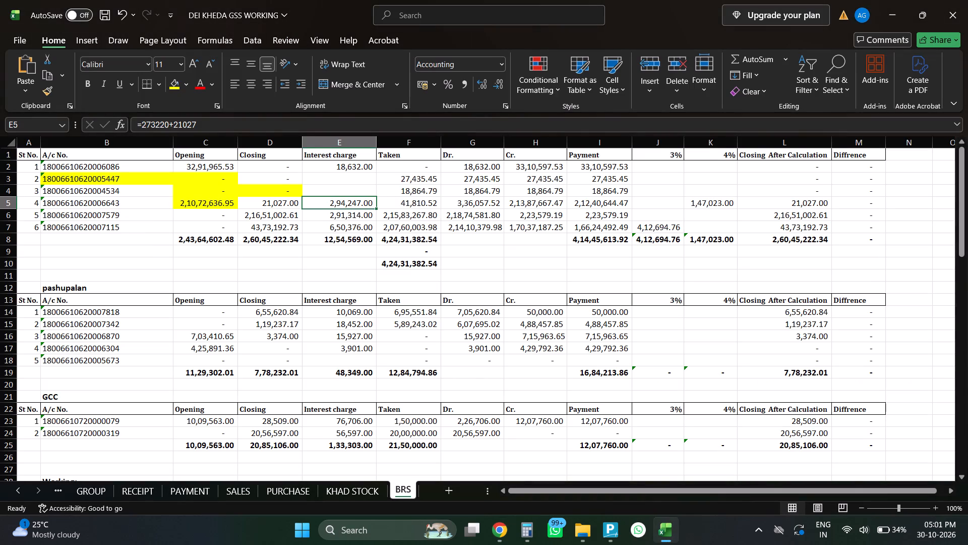
key(alt+Tab)
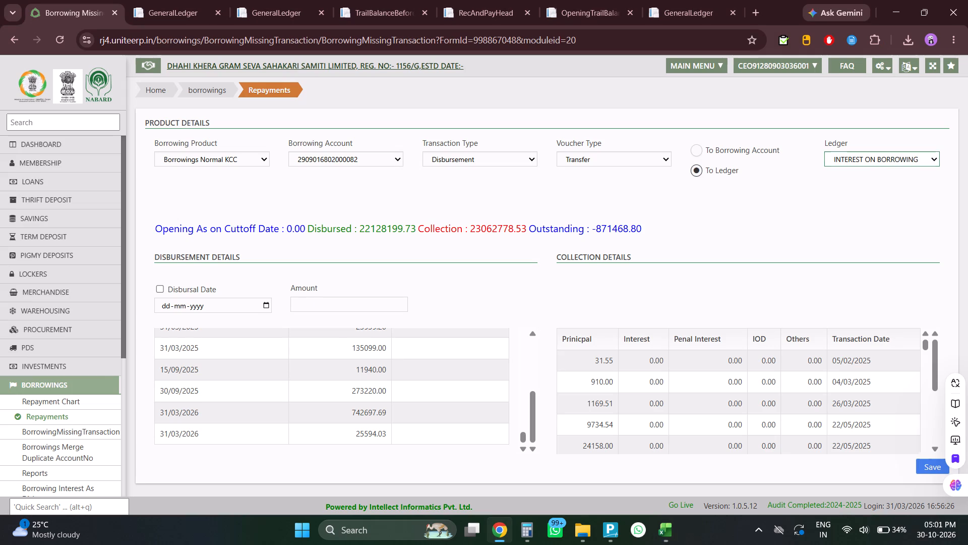
click(307, 302)
text(21027)
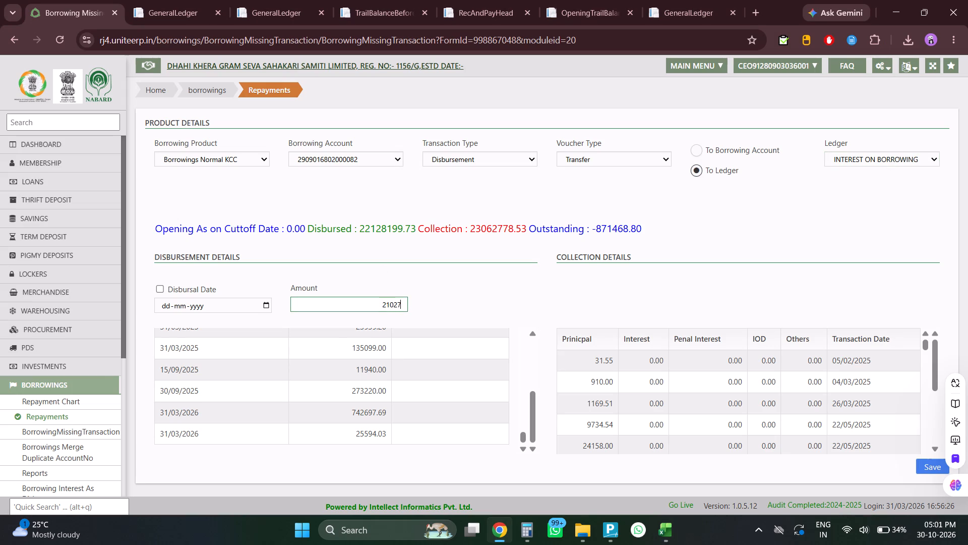
click(476, 258)
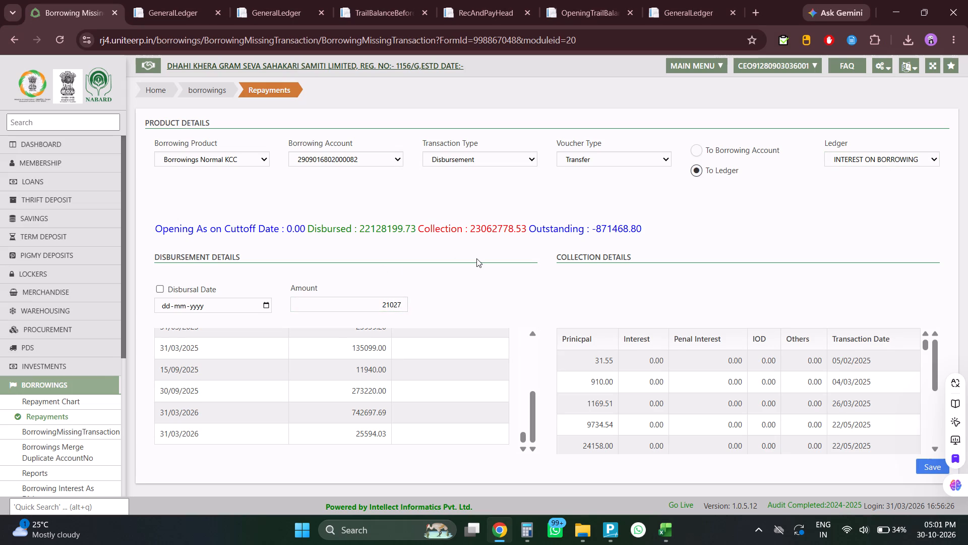
key(alt+Tab)
key(alt+Tab)
click(168, 305)
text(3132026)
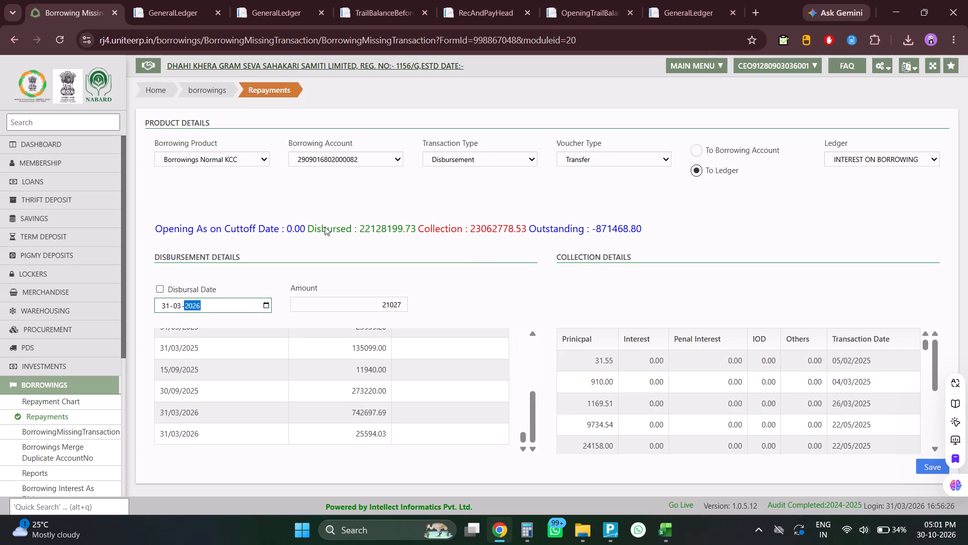
click(325, 227)
click(446, 264)
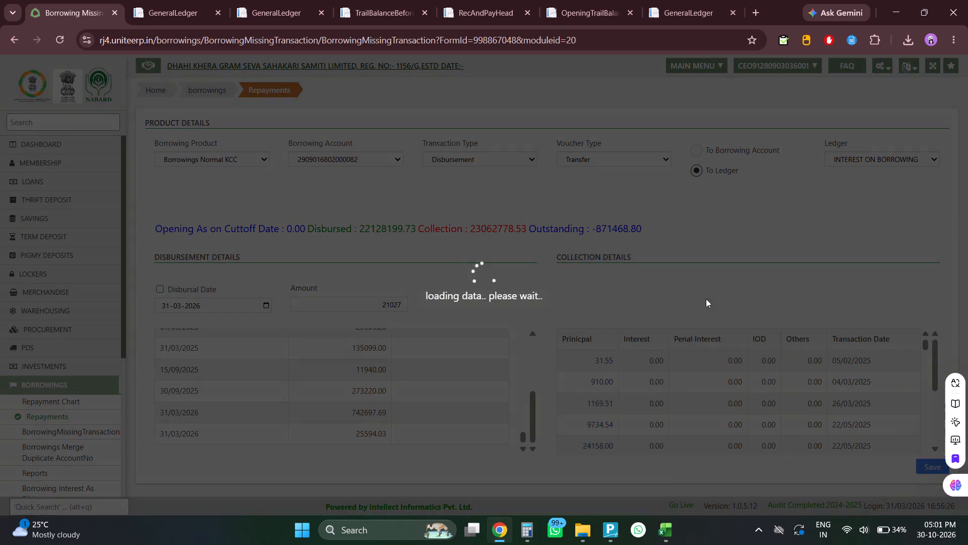
click(919, 463)
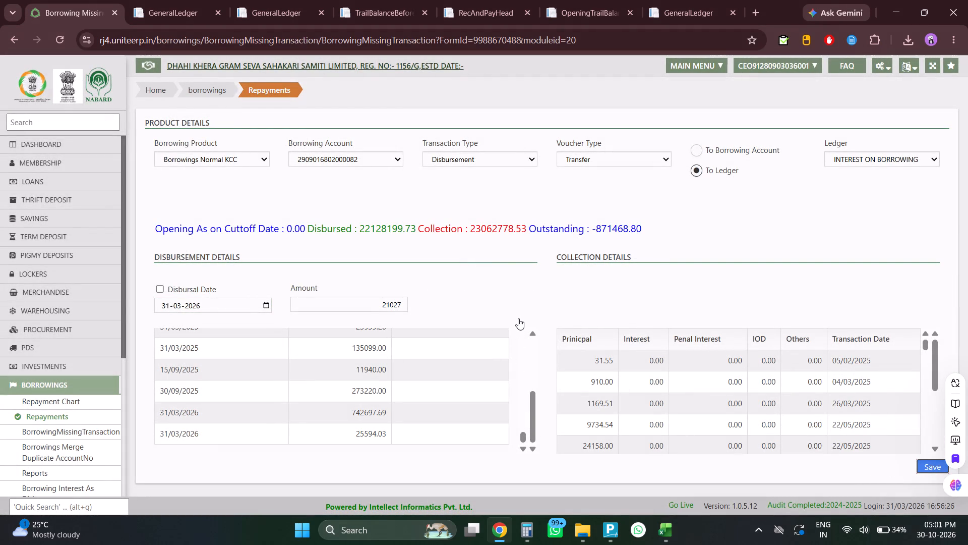
click(460, 306)
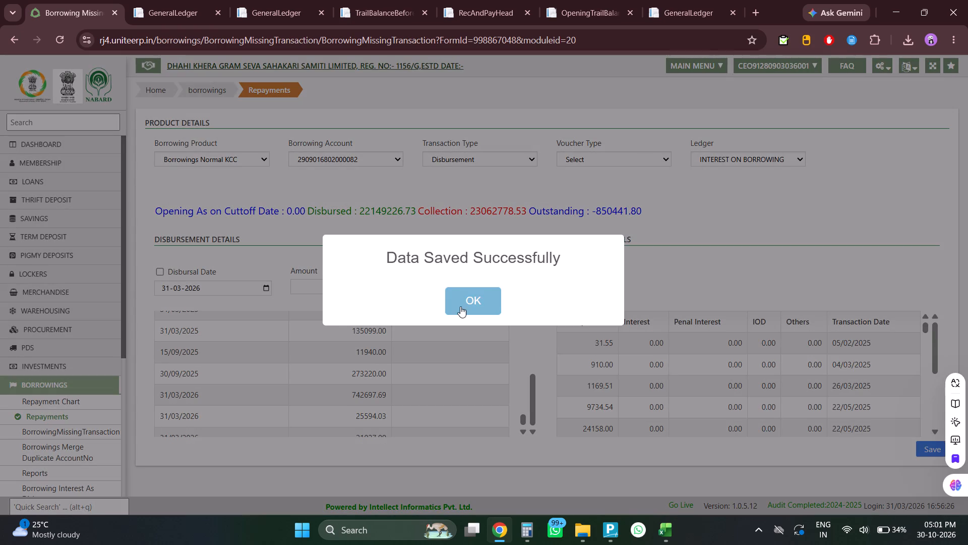
Reload the general ledger report and compare the row of the account ending 6643 with its Closing figure on the BRS sheet.
click(189, 0)
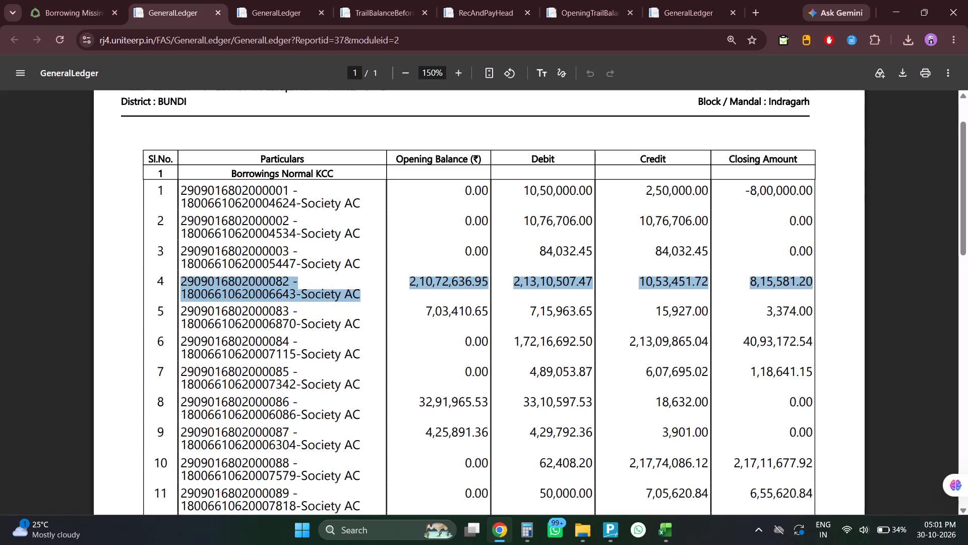
key(F5)
key(Return)
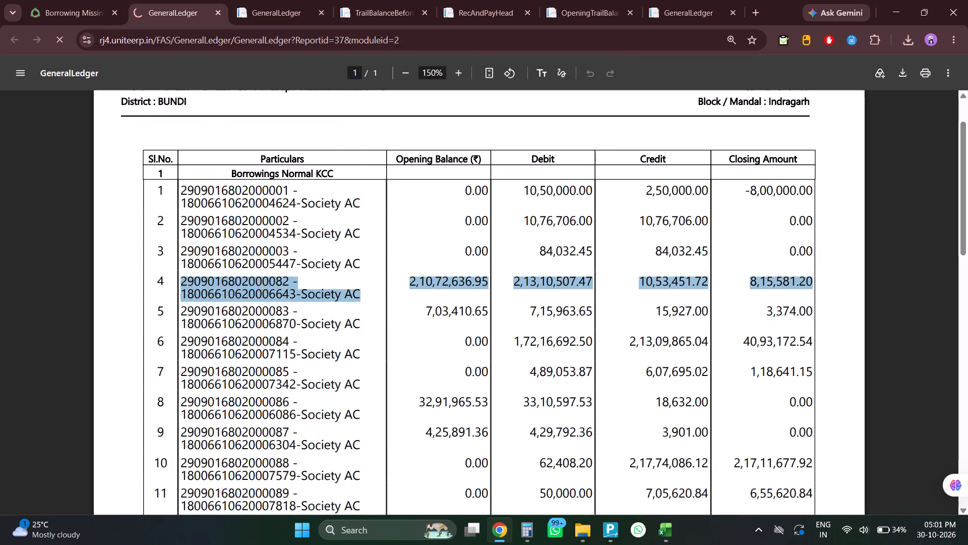
triple_click(456, 71)
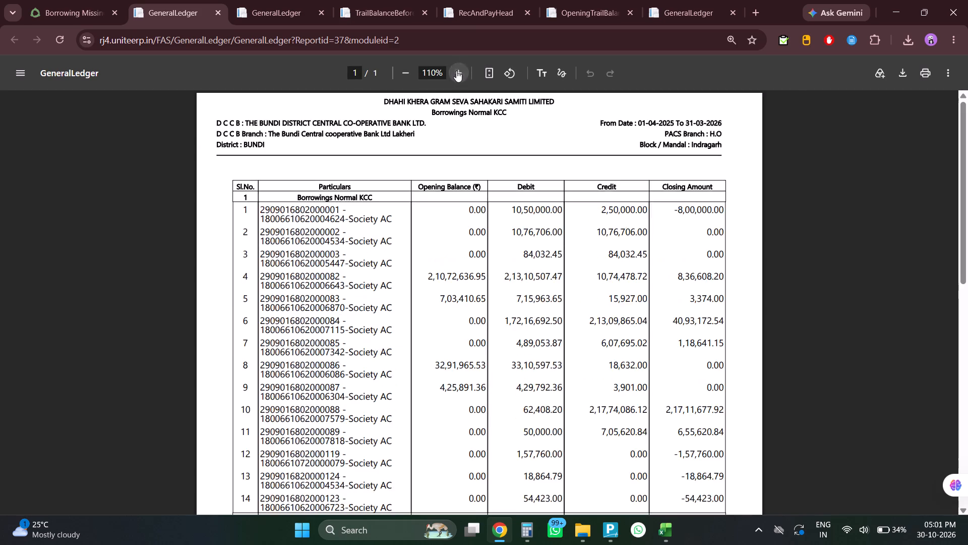
click(456, 71)
scroll(475, 369, down, 2)
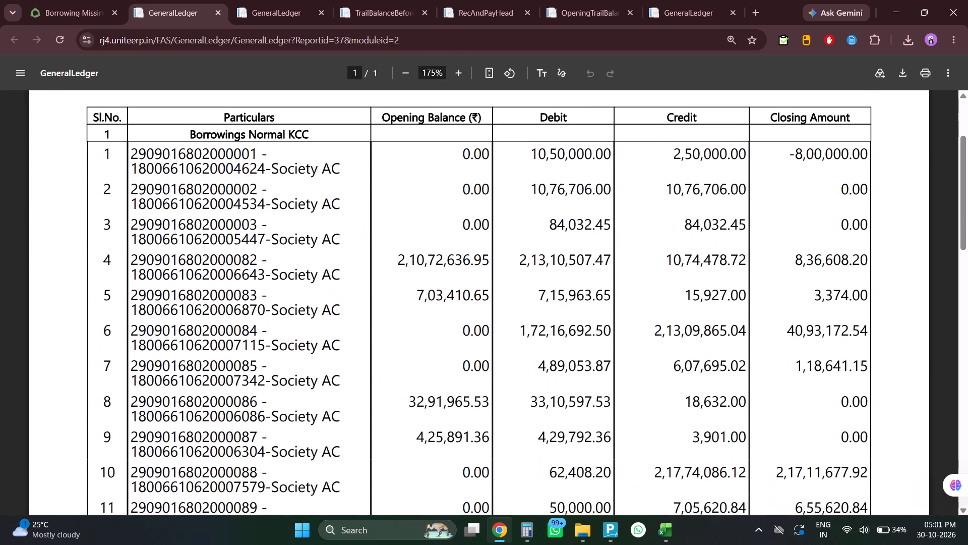
drag(140, 264, 863, 243)
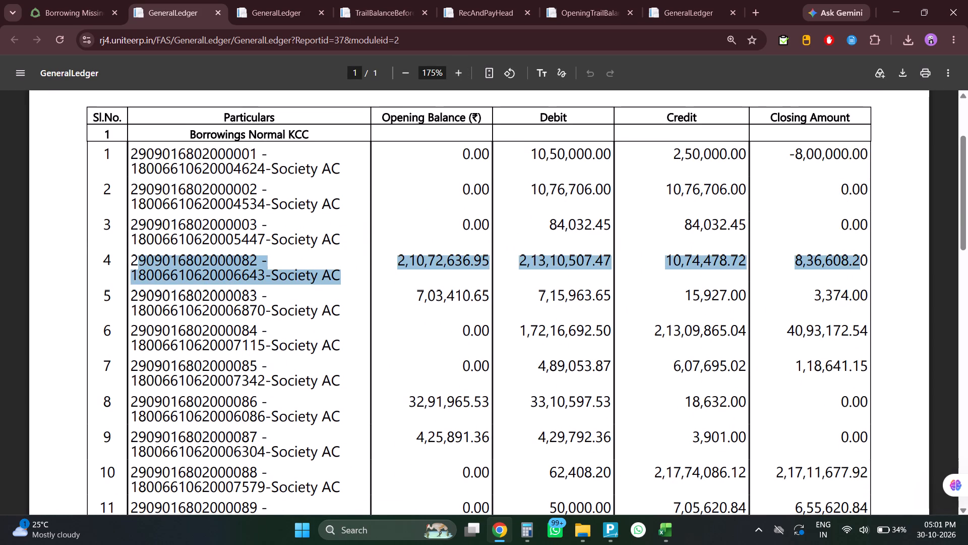
key(alt+Tab)
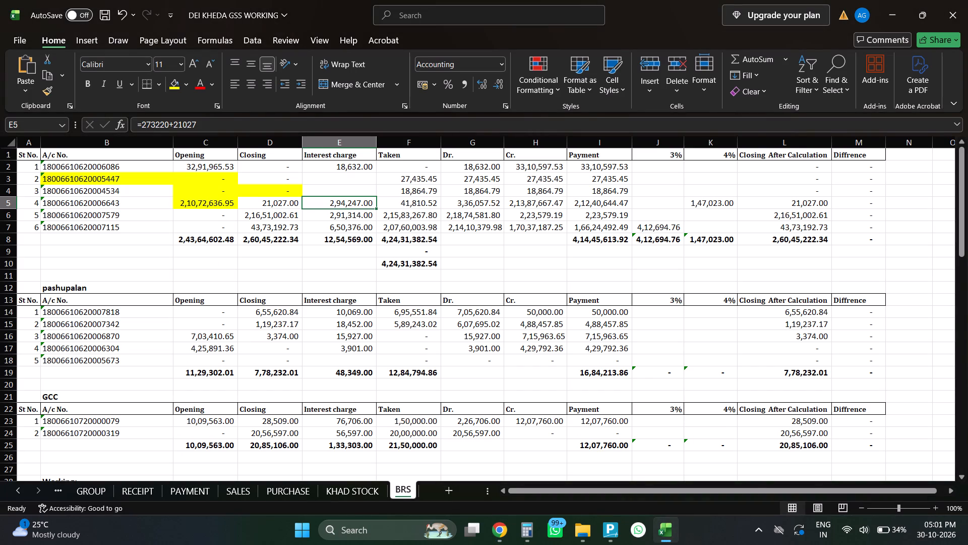
click(276, 205)
key(alt+Tab)
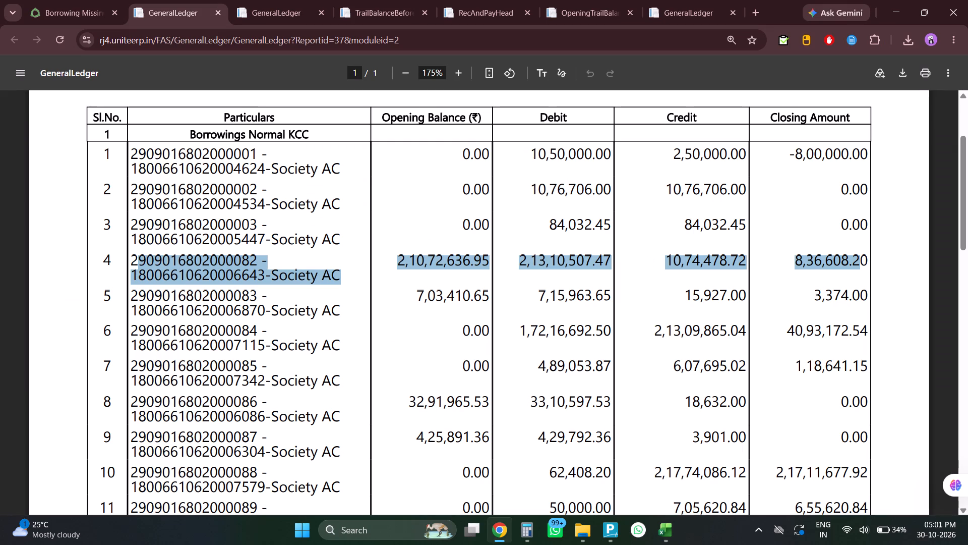
key(alt+Tab)
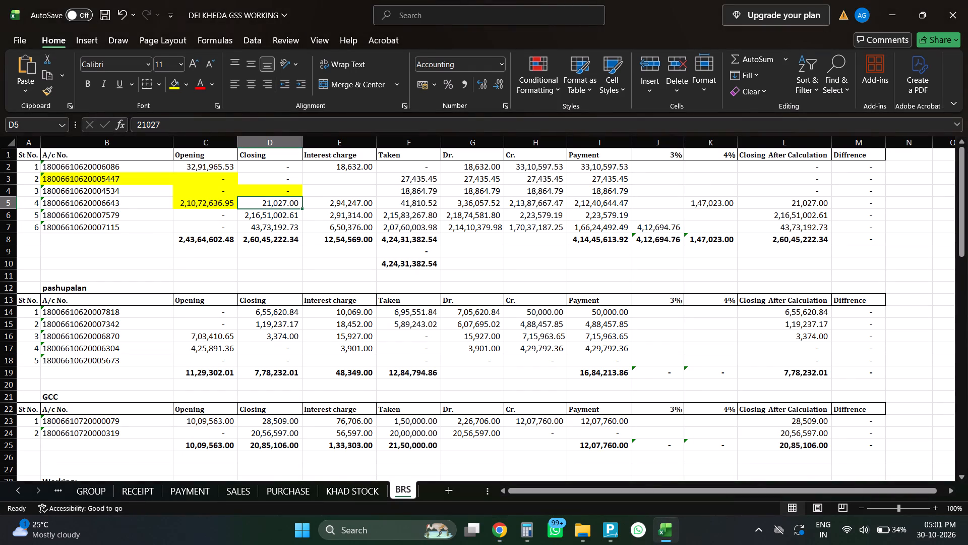
key(alt+Tab)
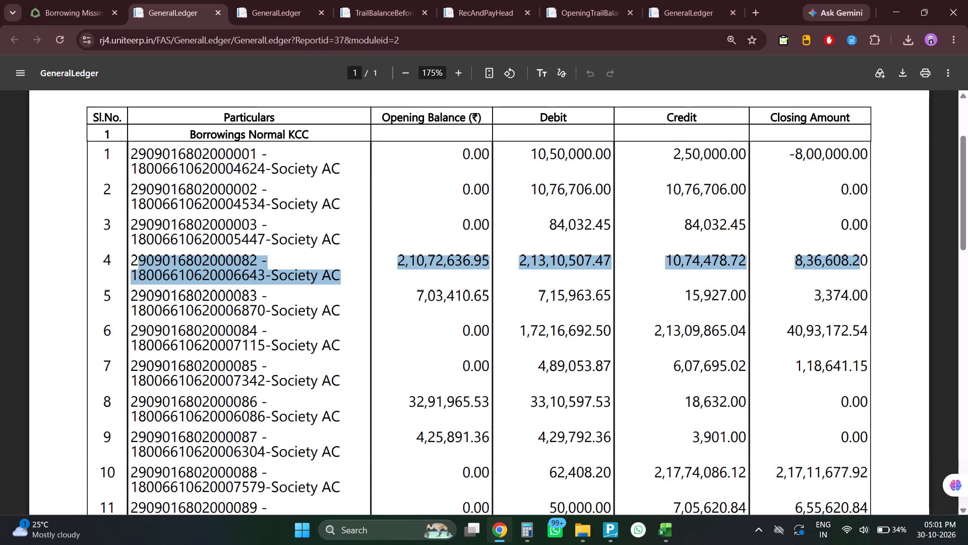
key(alt+Tab)
key(alt+Tab)
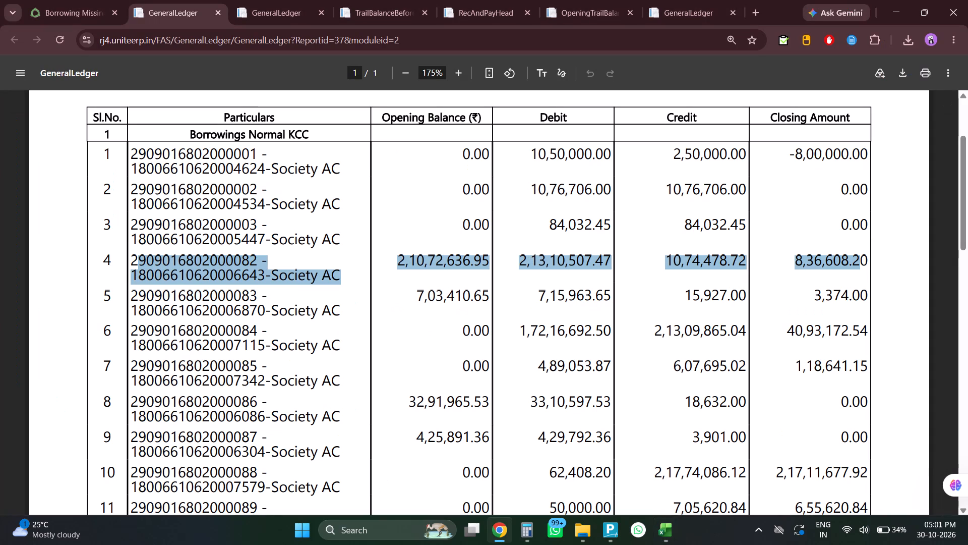
key(alt+Tab)
key(alt+Tab)
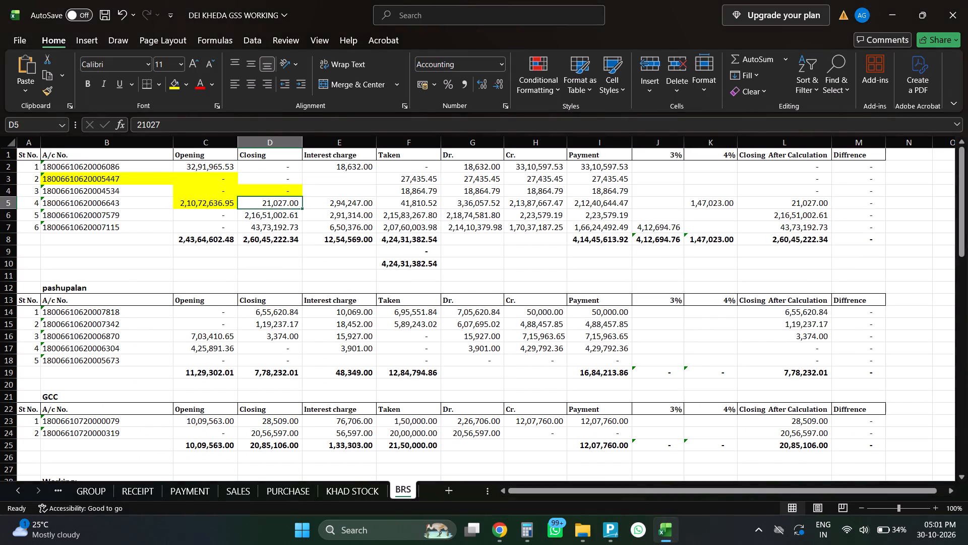
drag(796, 257, 884, 262)
key(ctrl+c)
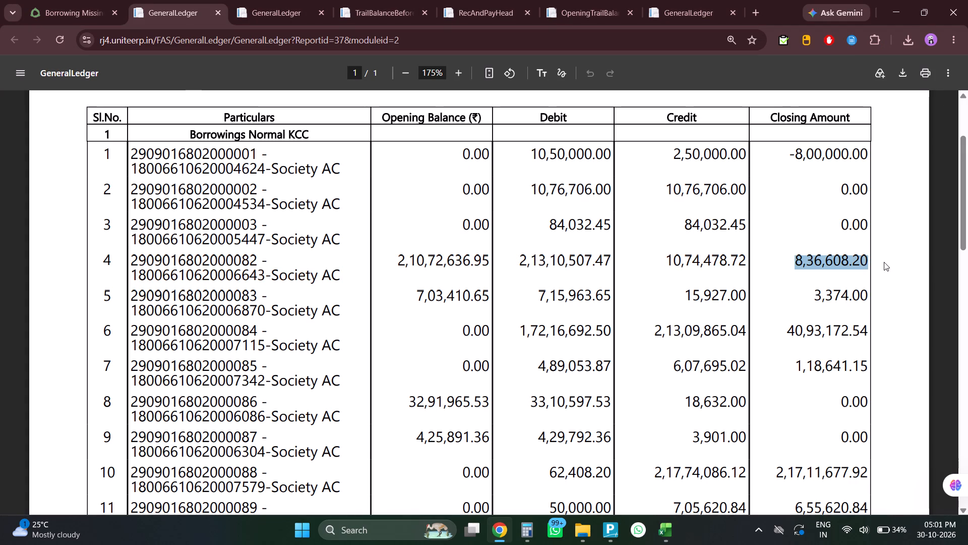
key(alt+Tab)
key(Down)
key(Down)
key(Down)
key(Down)
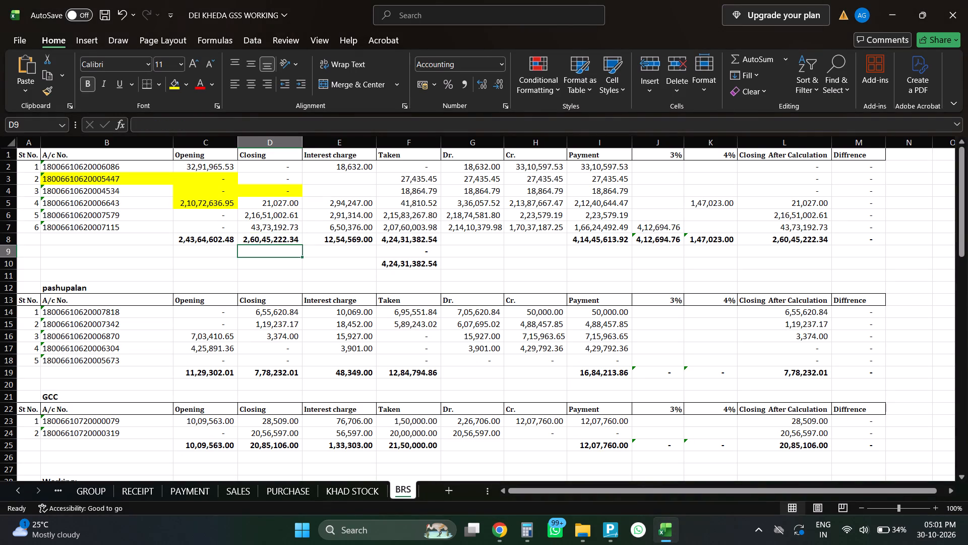
key(Down)
key(ctrl+v)
In cell D11, calculate the difference between the copied ledger closing and the sheet's Closing figure with the formula +D10-D5.
key(Down)
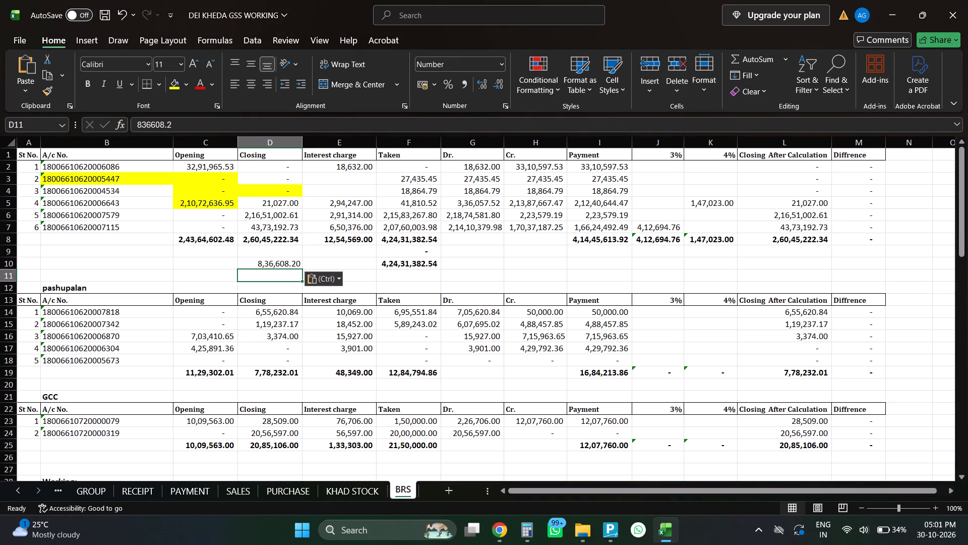
key(plus)
key(Up)
key(minus)
key(Up)
key(Up)
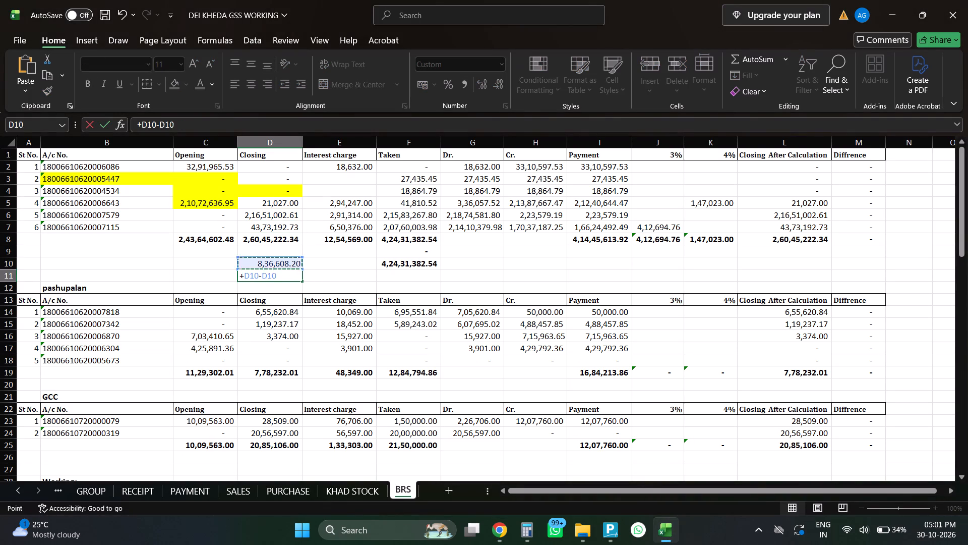
key(Up)
key(Up)
key(Up)
key(Up)
key(Return)
key(Up)
key(alt+Tab)
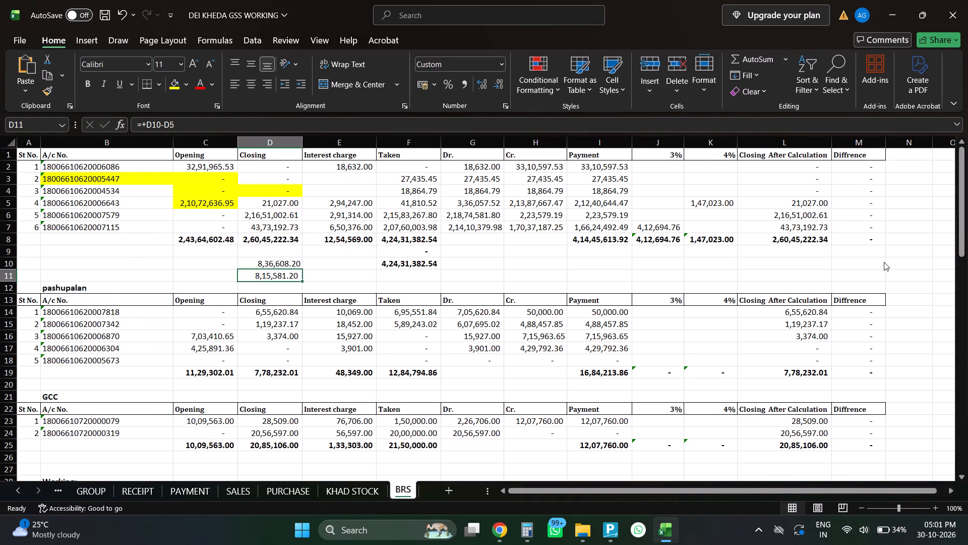
click(71, 0)
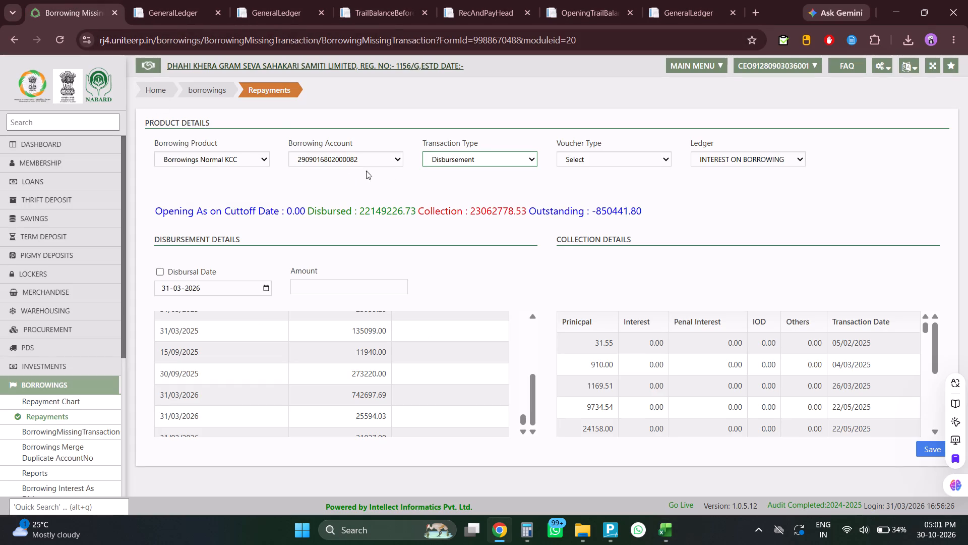
key(alt+Tab)
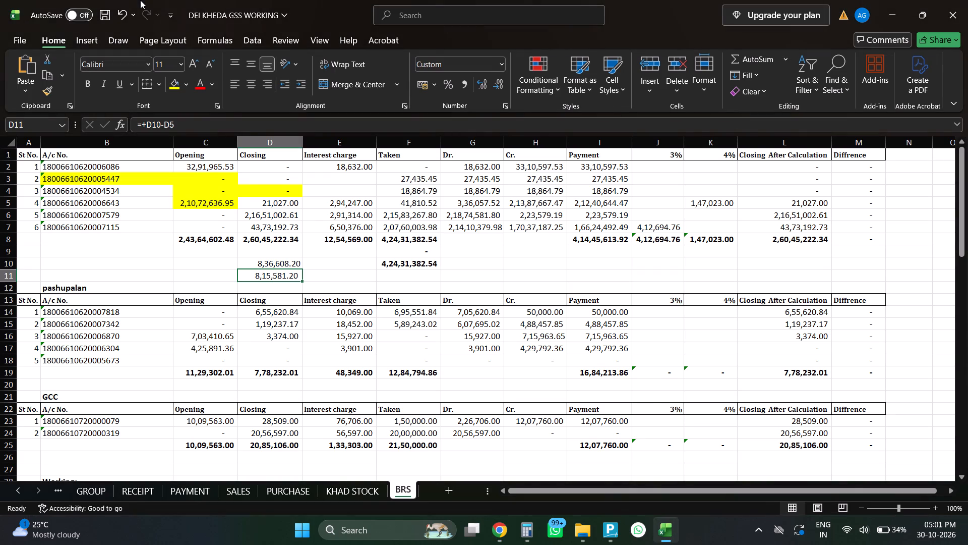
key(alt+Tab)
click(475, 152)
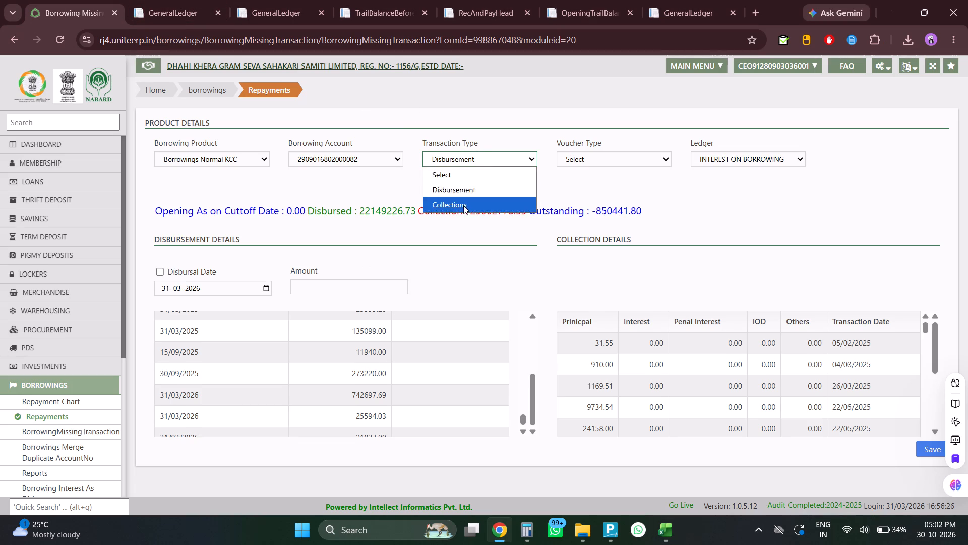
click(463, 205)
click(616, 154)
click(576, 210)
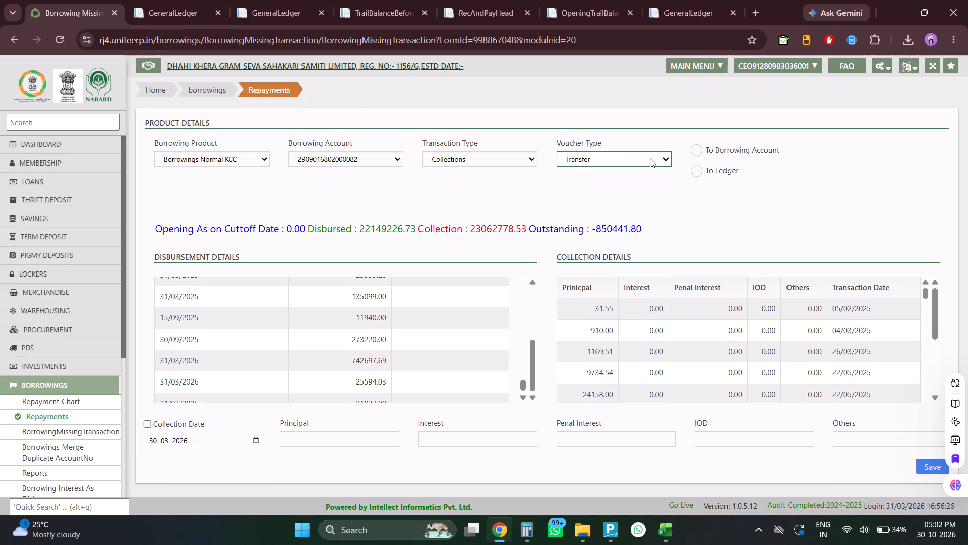
click(694, 172)
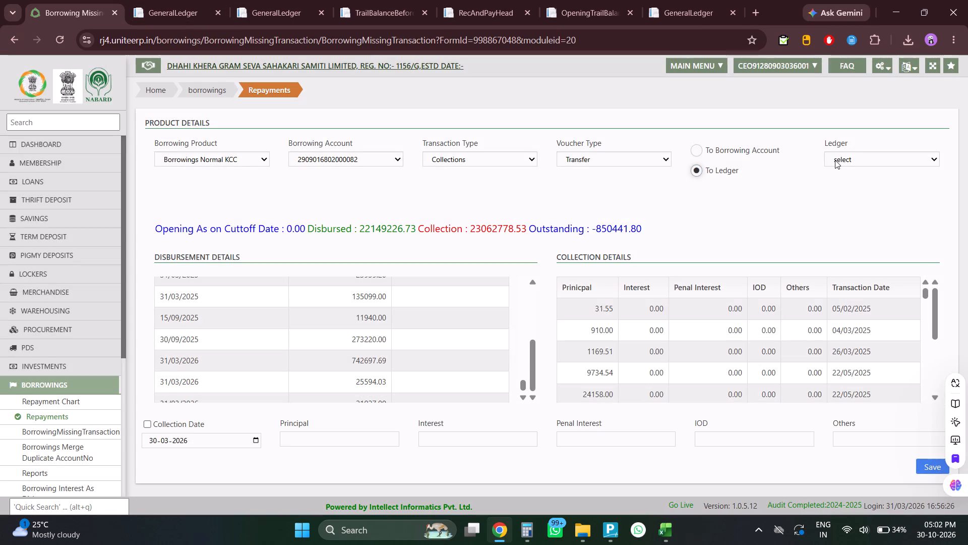
click(835, 160)
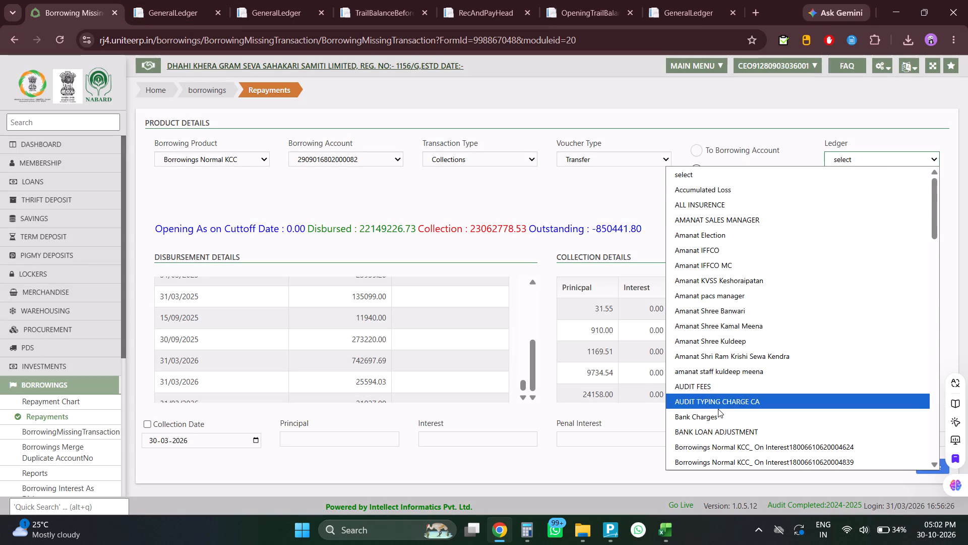
click(718, 431)
Copy the difference from cell D11 of the BRS sheet into the collection's Principal as 815581.20.
key(alt+Tab)
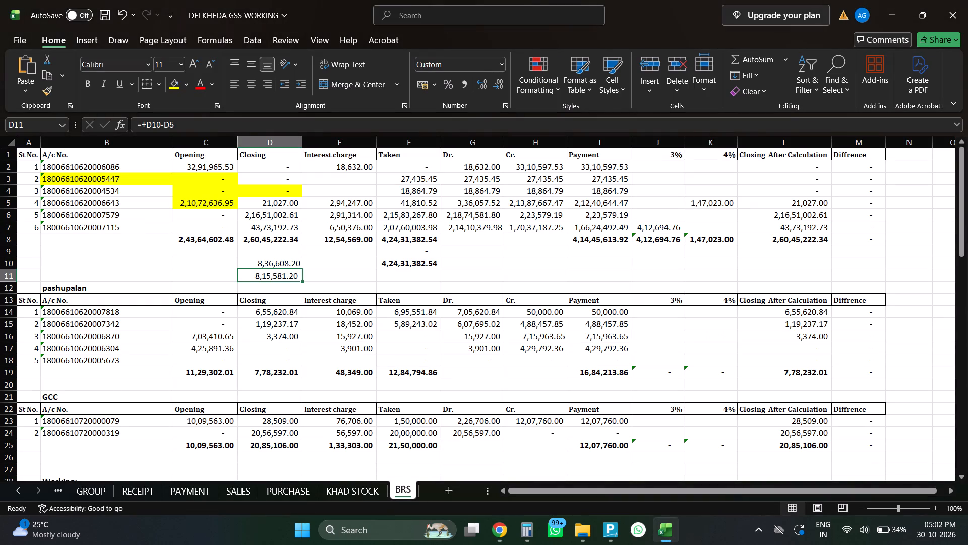
key(ctrl+c)
key(alt+Tab)
click(336, 440)
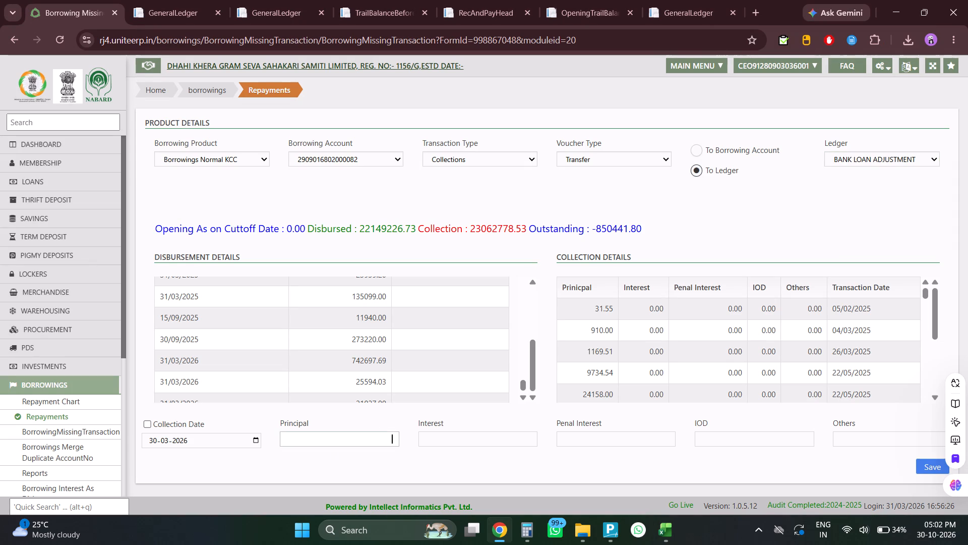
key(ctrl+v)
click(335, 458)
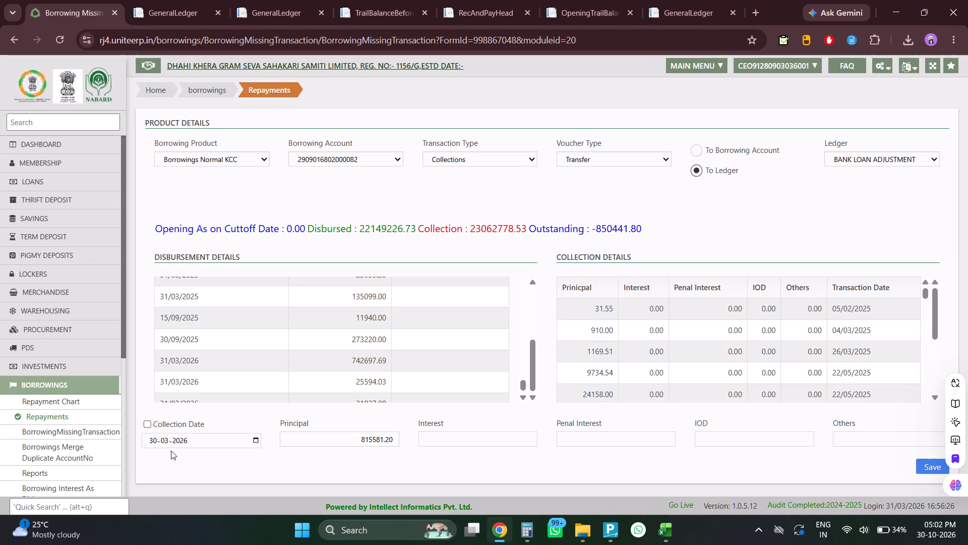
key(alt+Tab)
key(alt+Tab)
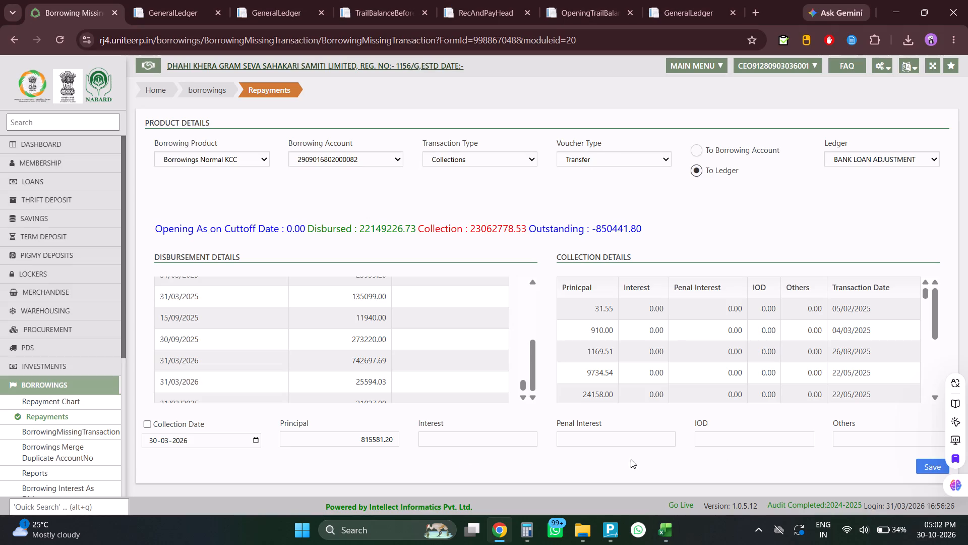
Save the 815581.20 collection entry for the account ending 0082.
click(930, 461)
click(932, 467)
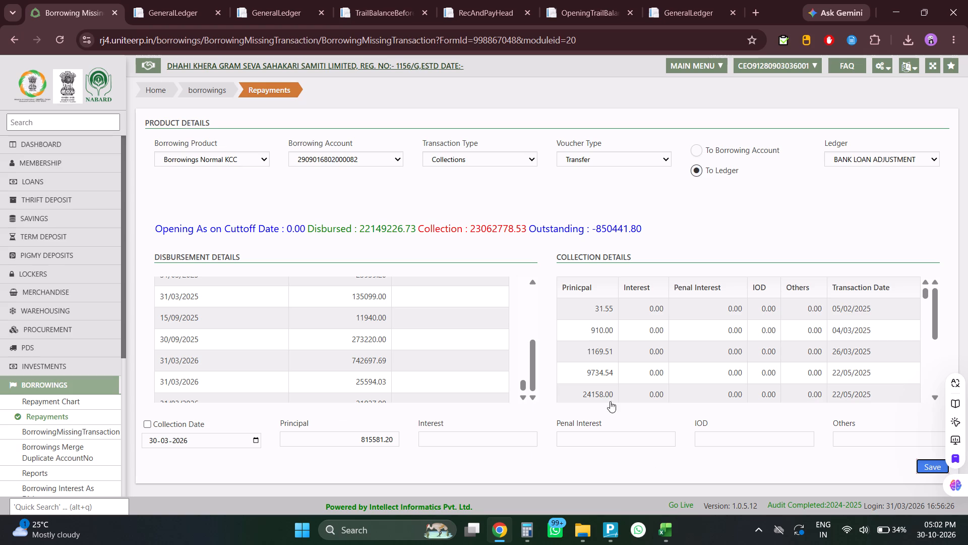
click(927, 470)
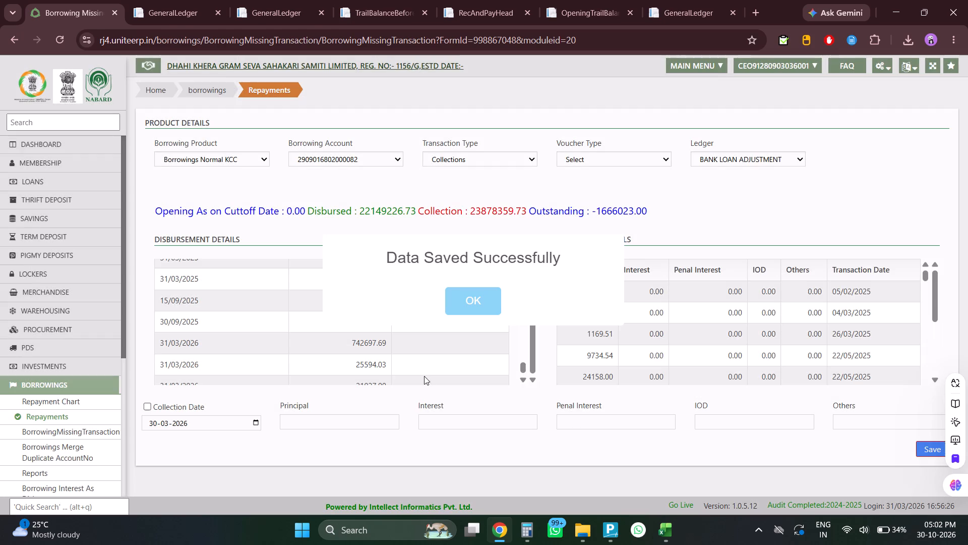
click(464, 308)
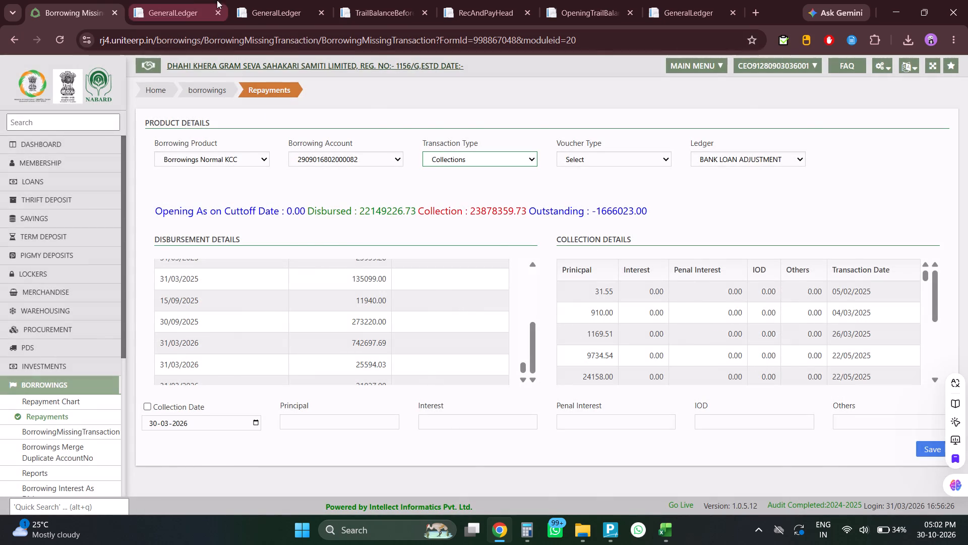
Reload the first General Ledger report and examine the row of the account ending 6643.
click(186, 0)
key(F5)
key(Return)
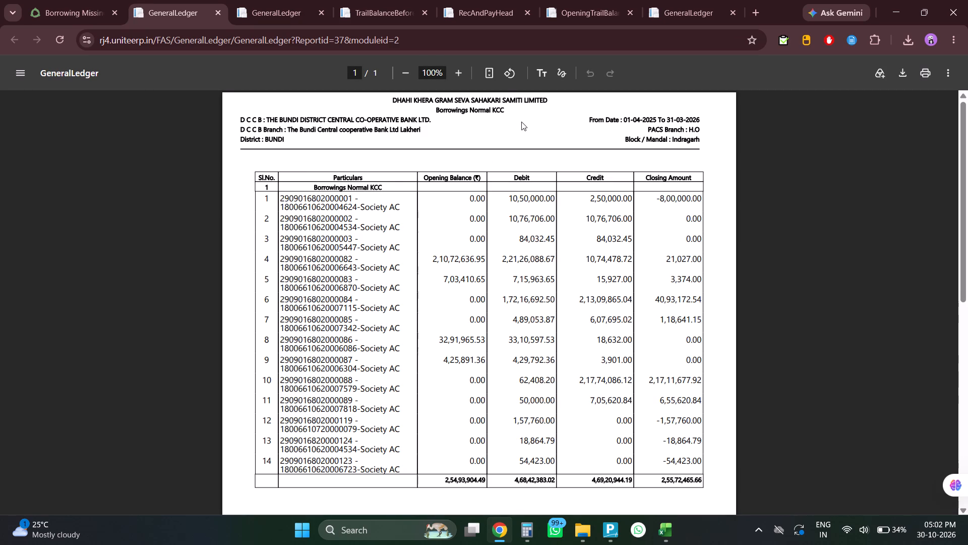
triple_click(461, 73)
scroll(466, 303, down, 1)
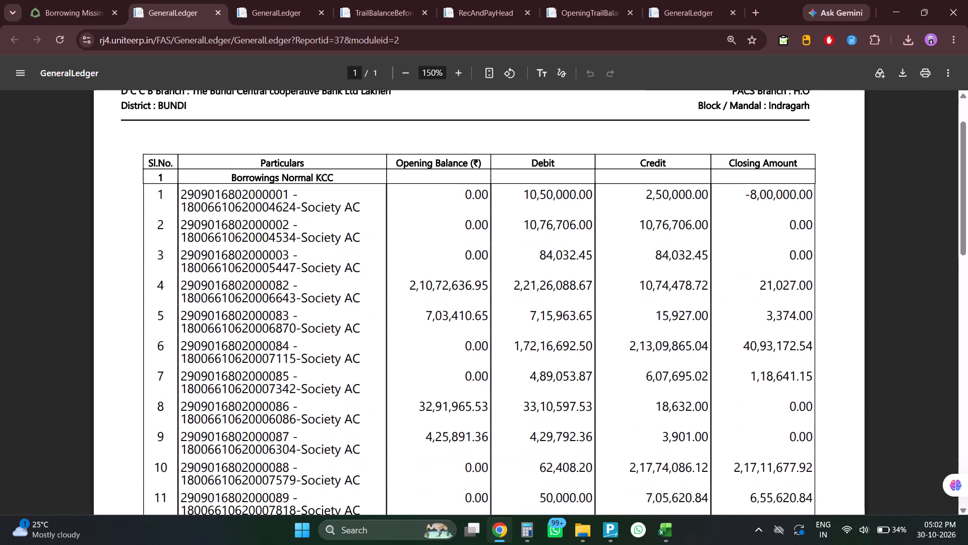
drag(184, 286, 885, 292)
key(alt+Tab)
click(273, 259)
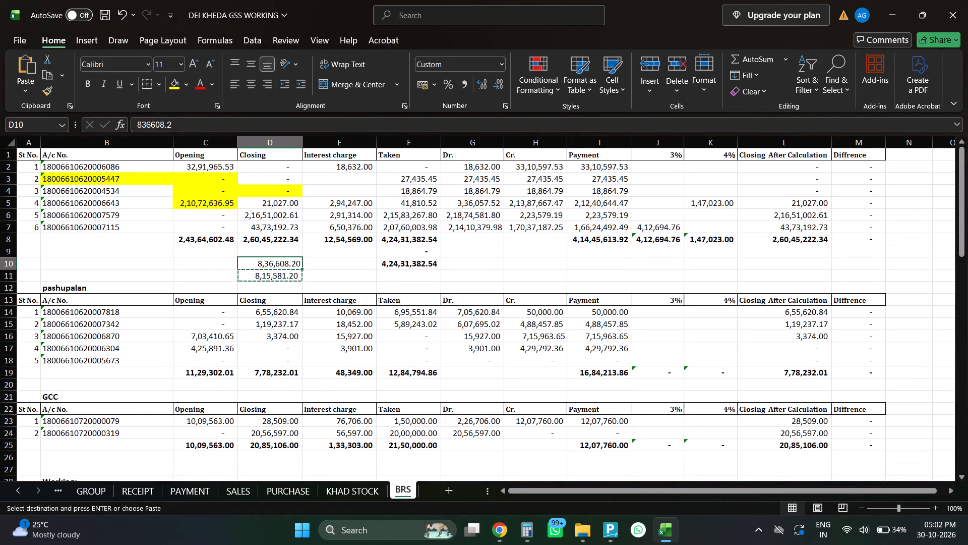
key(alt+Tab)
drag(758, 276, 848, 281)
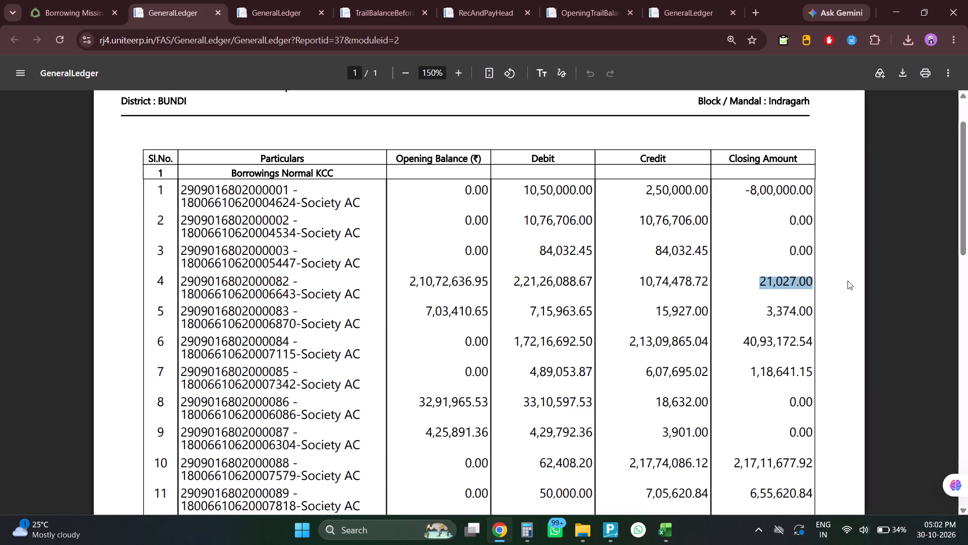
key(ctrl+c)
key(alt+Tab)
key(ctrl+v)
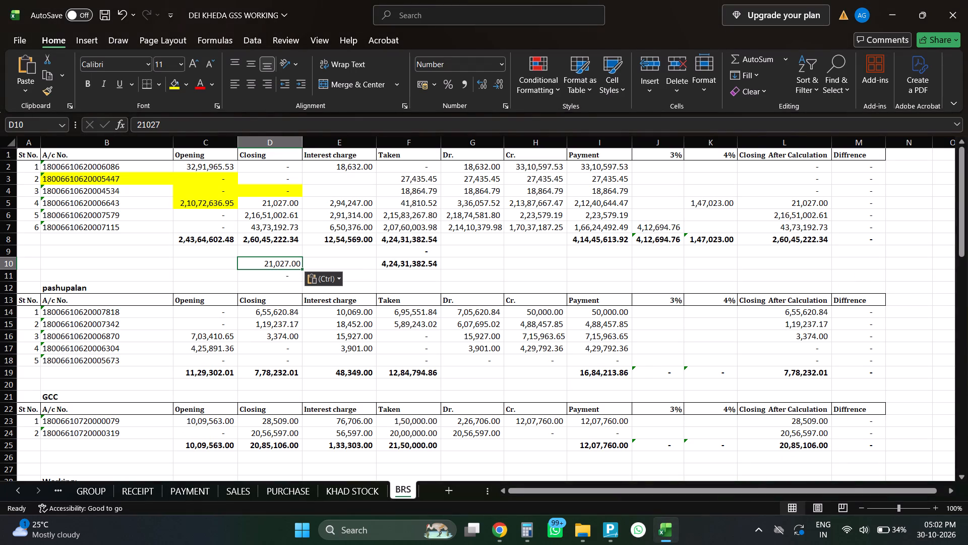
Clear the check figures from cells D10 and D11 of the BRS sheet.
key(shift+Down)
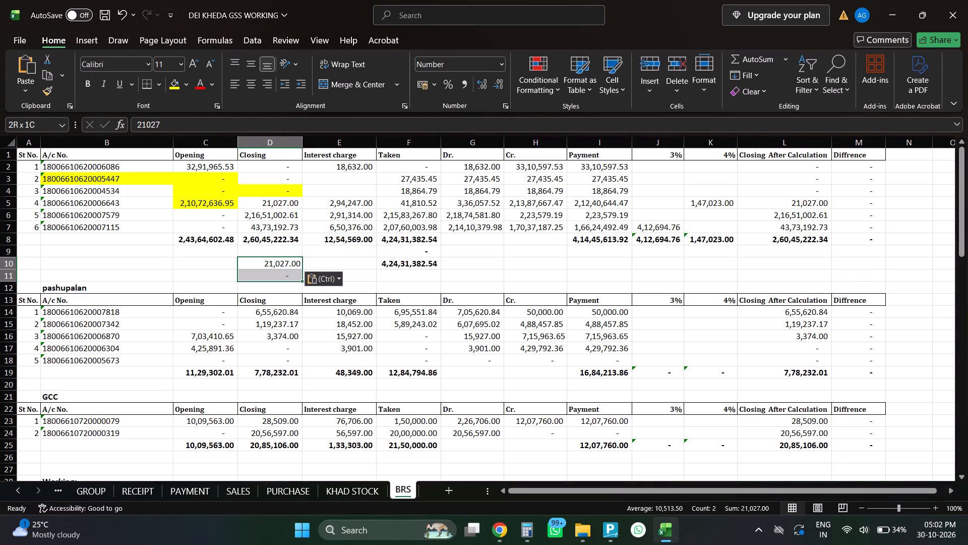
key(Delete)
key(alt+Tab)
key(alt+Tab)
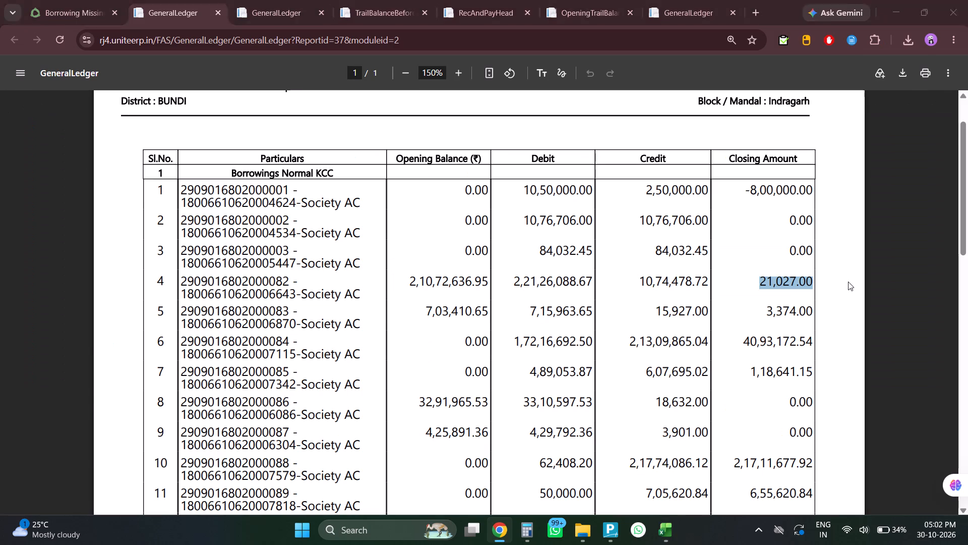
key(alt+Tab)
drag(186, 281, 833, 289)
key(alt+Tab)
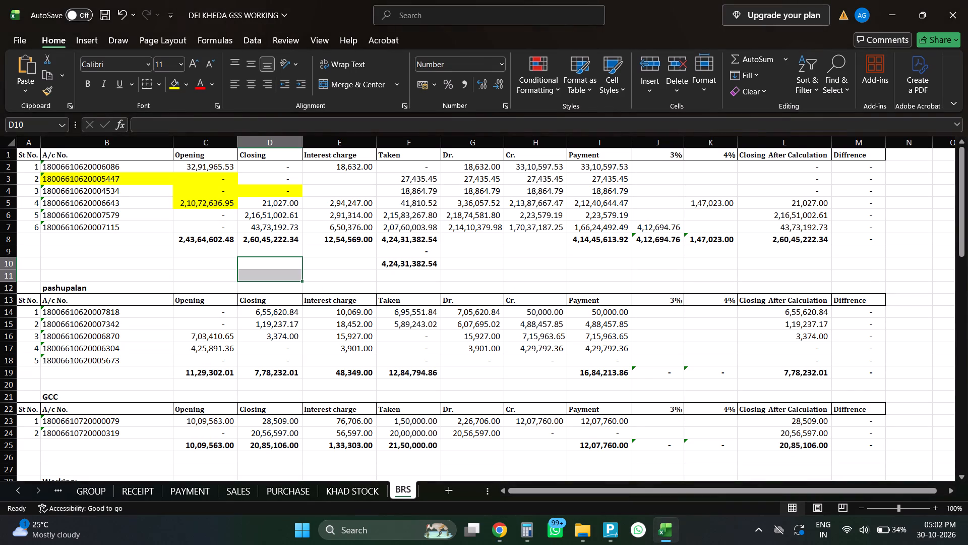
click(138, 198)
click(171, 88)
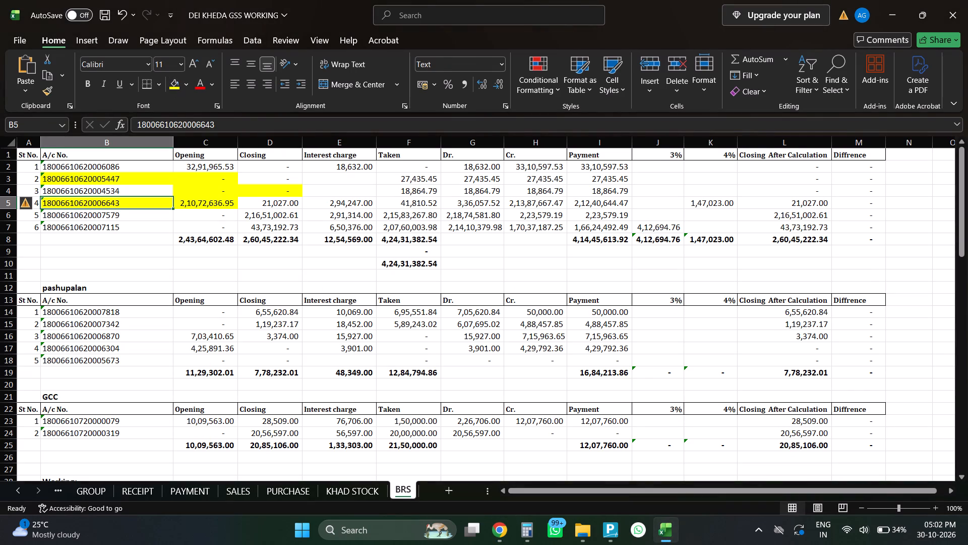
key(alt+Tab)
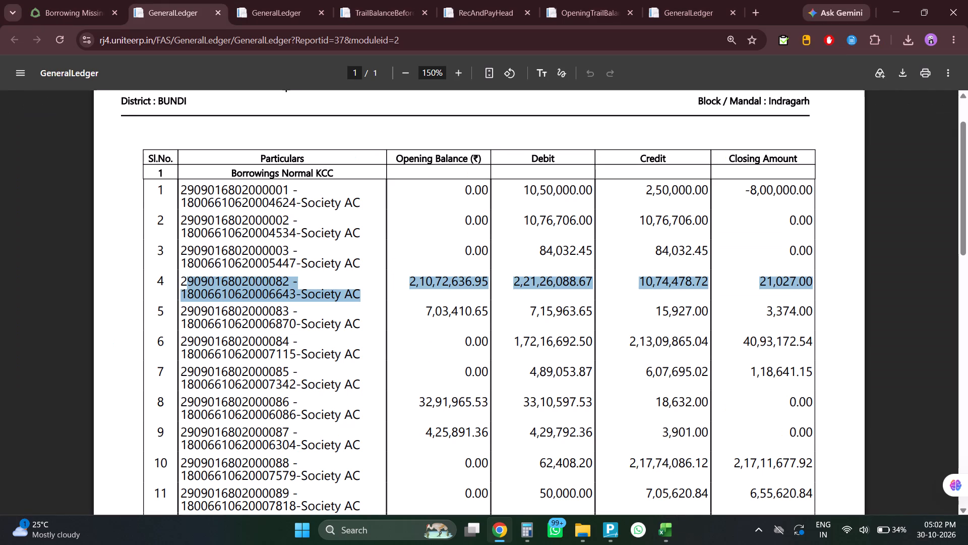
key(alt+Tab)
key(alt+Tab)
key(alt+Tab)
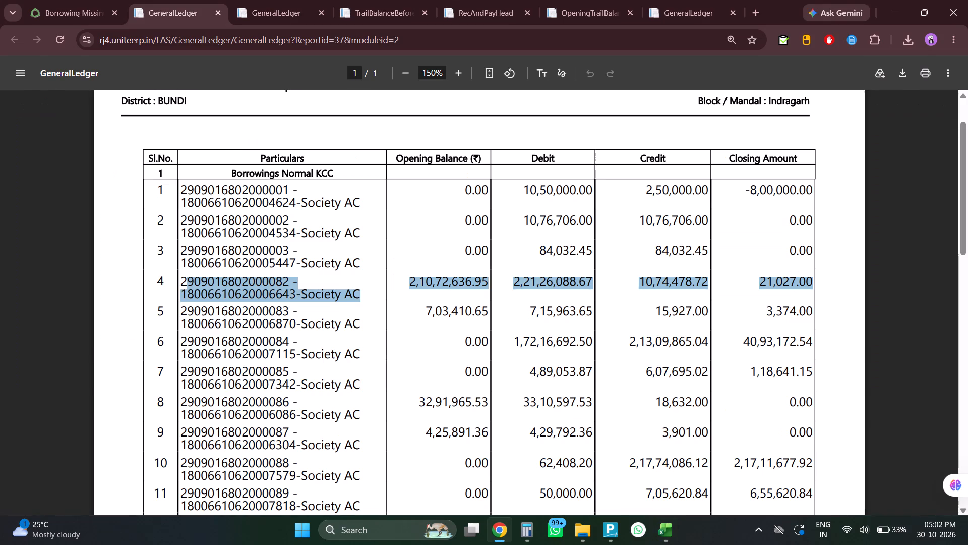
key(alt+Tab)
drag(168, 314, 830, 309)
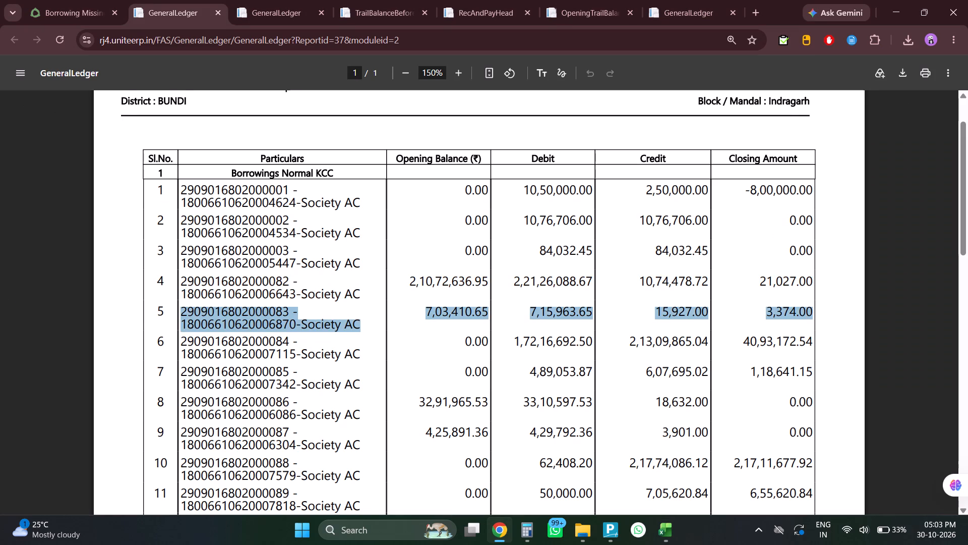
scroll(435, 333, down, 2)
key(alt+Tab)
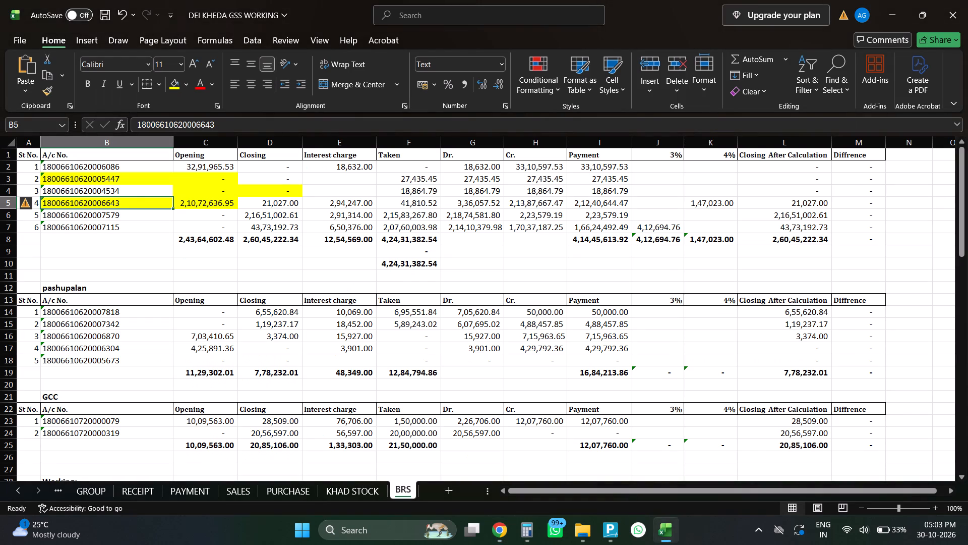
click(117, 340)
key(alt+Tab)
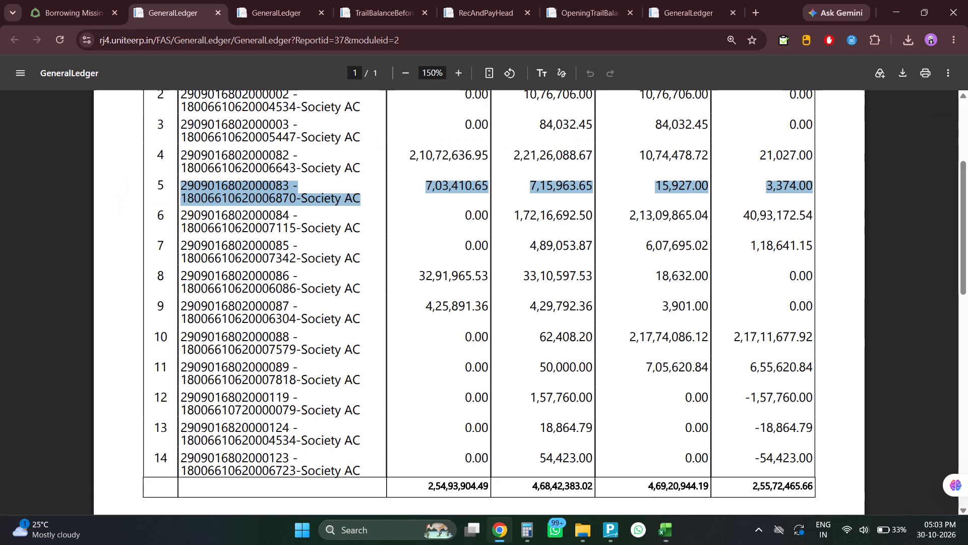
key(alt+Tab)
key(Right)
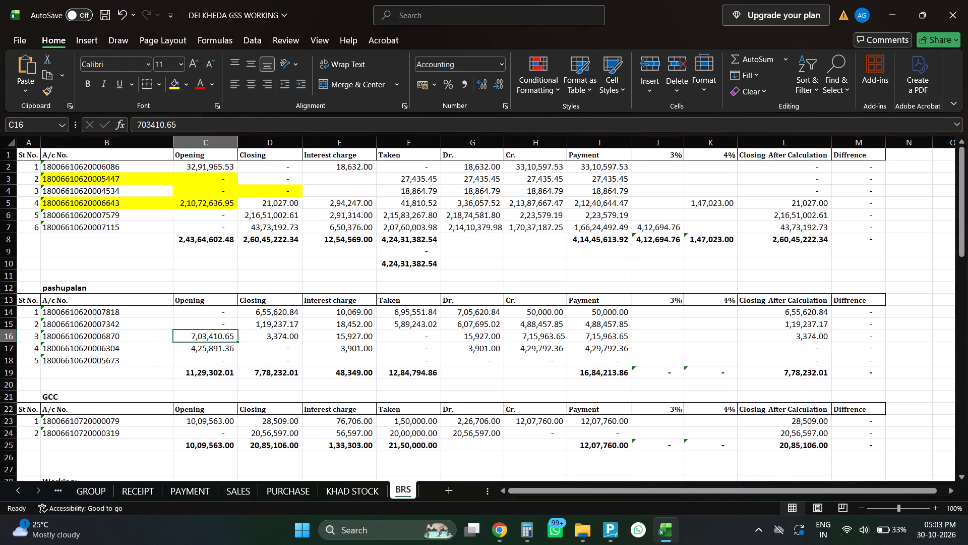
key(alt+Tab)
key(alt+Tab)
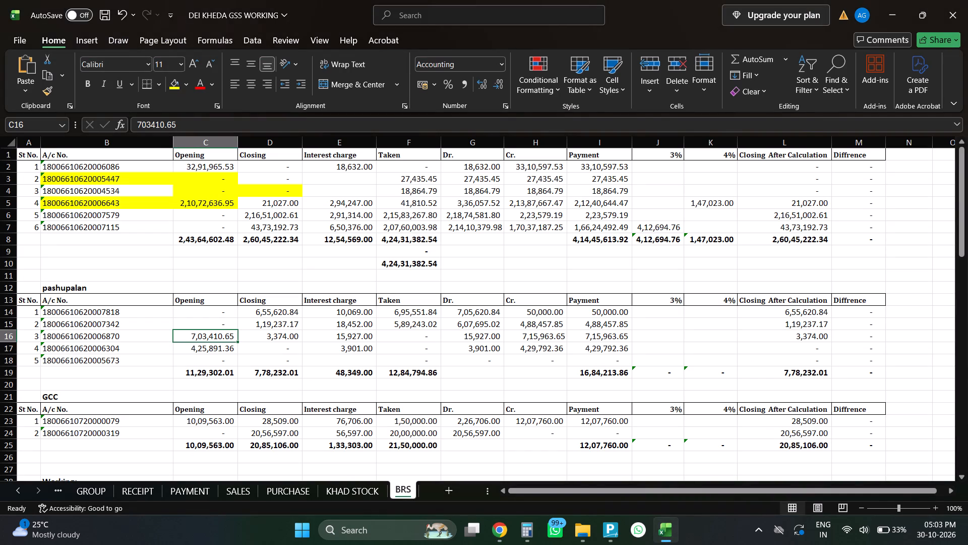
key(F4)
key(alt+Tab)
key(alt+Tab)
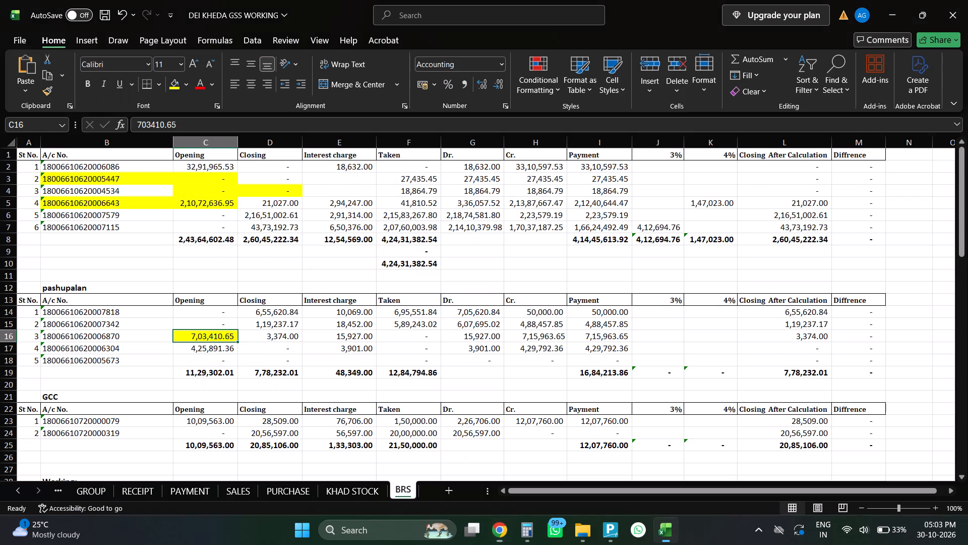
key(alt+Tab)
key(alt+Tab)
Compare the Closing, Dr. and Cr. figures in row 16 with the ledger row of the account ending 6870.
key(Right)
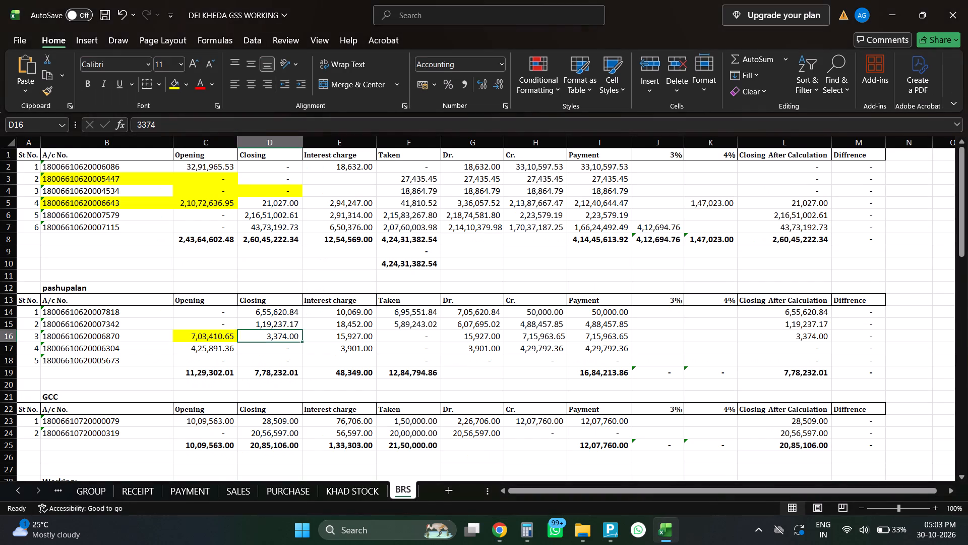
key(Right)
key(Right)
key(Right)
key(Right)
key(Right)
key(Left)
key(Left)
key(Right)
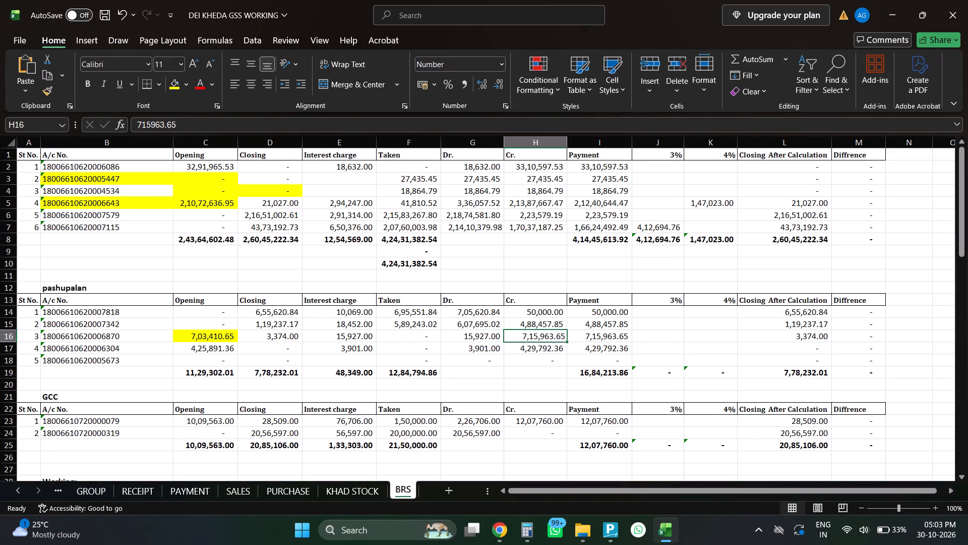
key(Left)
key(Left)
key(Left)
key(Left)
key(alt+Tab)
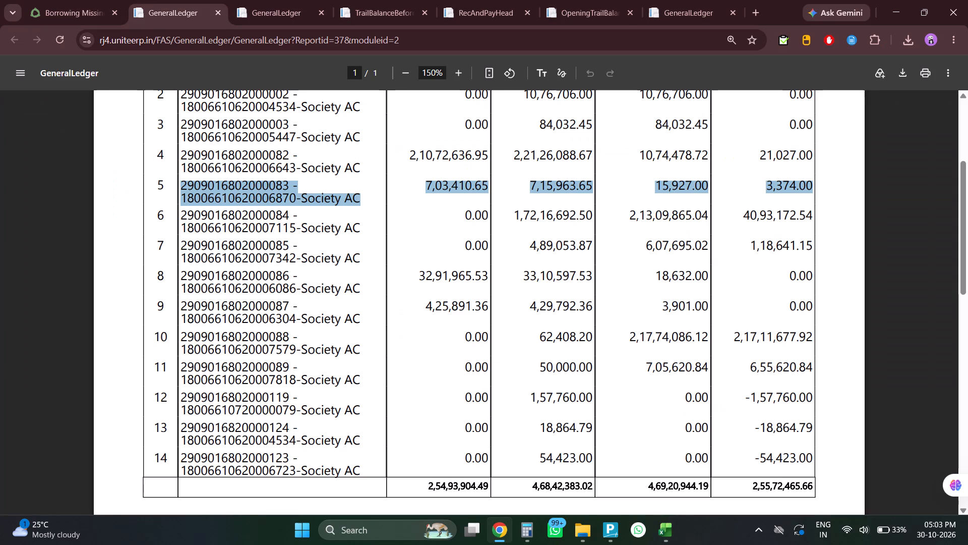
key(alt+Tab)
key(alt+Tab)
key(alt+Tab)
key(Left)
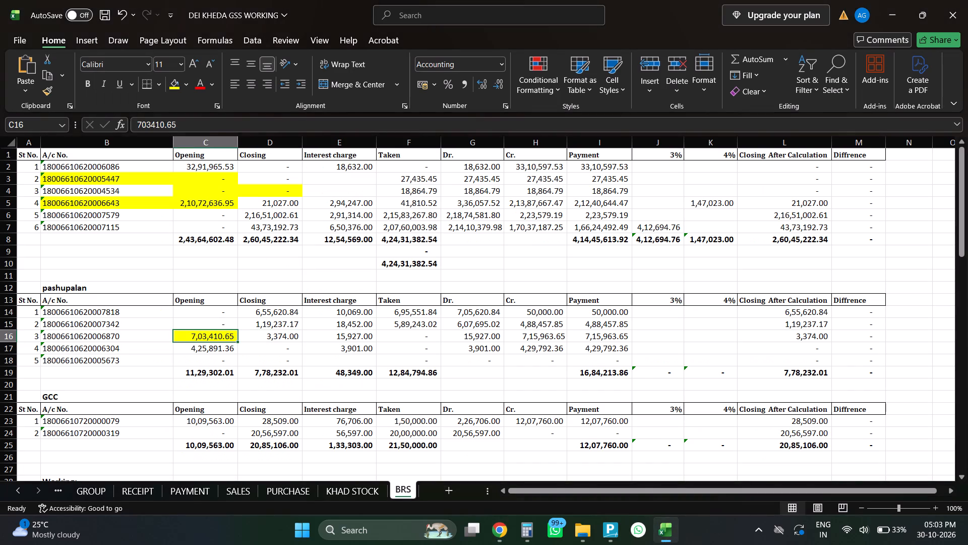
key(Left)
key(F4)
key(alt+Tab)
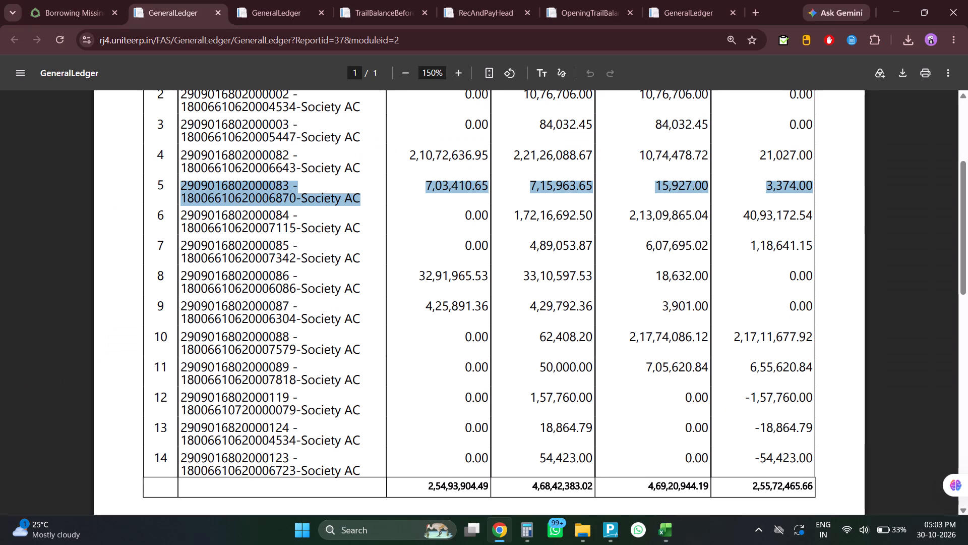
key(alt+Tab)
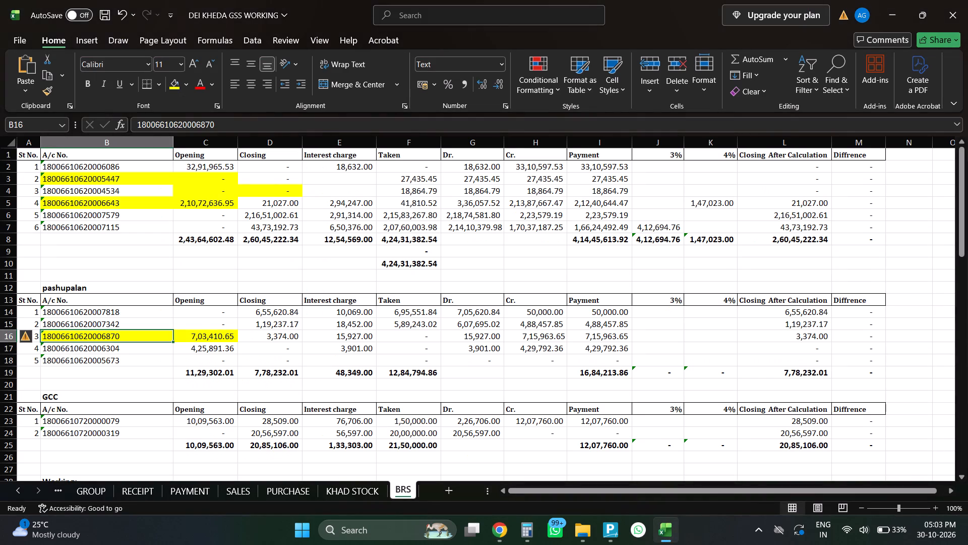
key(alt+Tab)
key(alt+Tab)
key(alt+Tab)
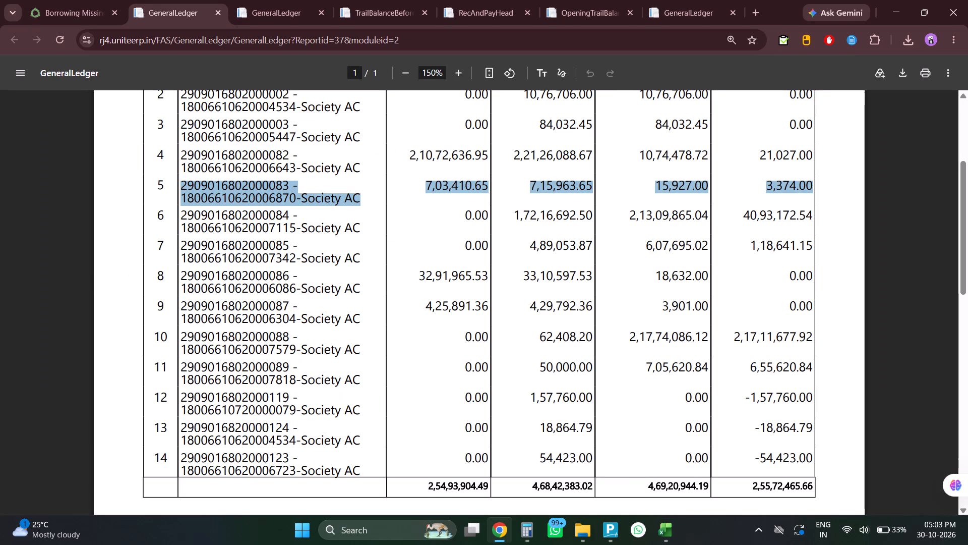
drag(174, 220, 824, 224)
key(alt+Tab)
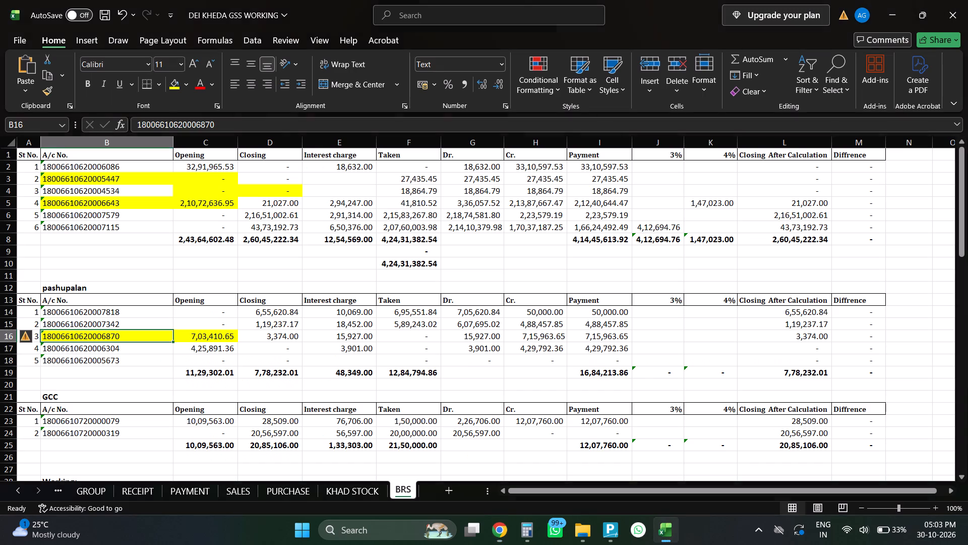
click(125, 226)
key(alt+Tab)
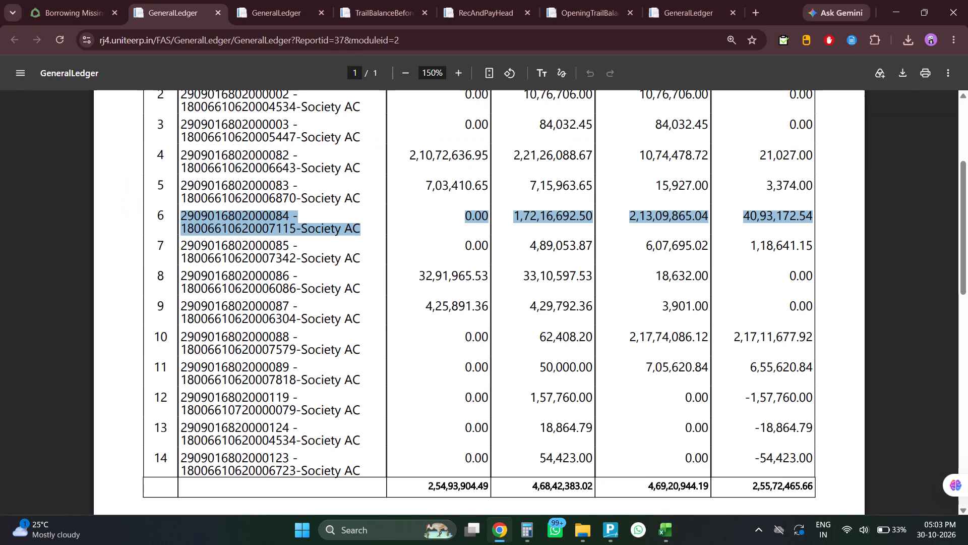
key(alt+Tab)
key(Right)
key(F4)
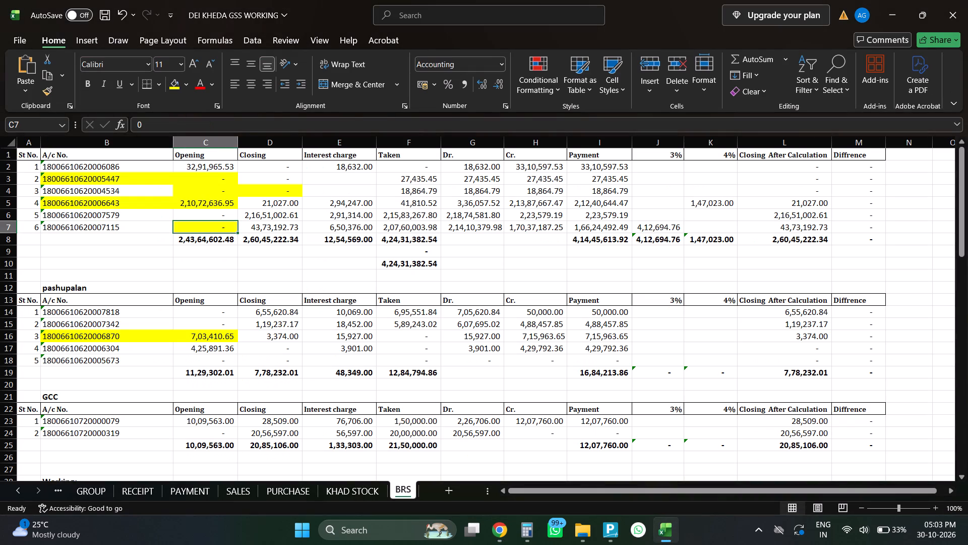
key(alt+Tab)
key(alt+Tab)
key(alt+Tab)
key(alt+Tab)
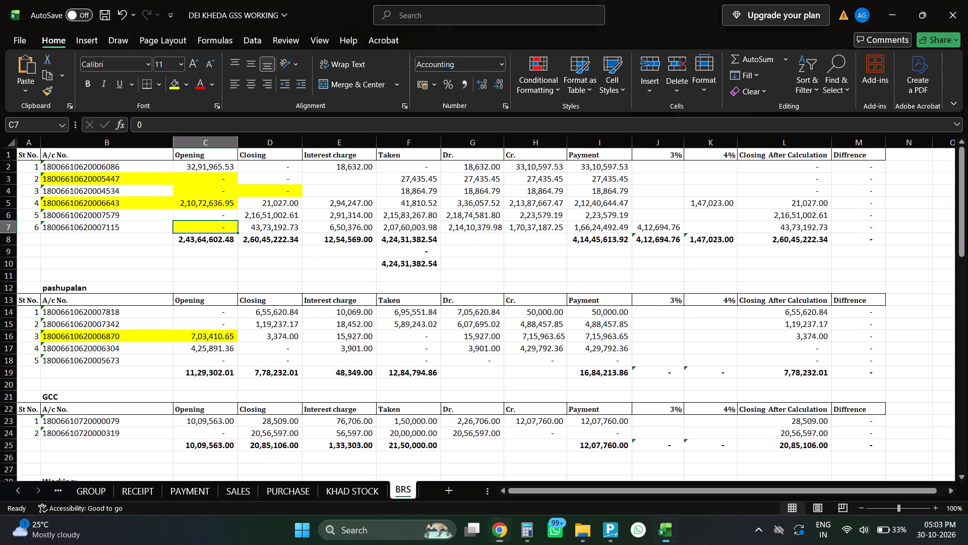
key(Right)
key(Right)
key(Right)
key(Right)
key(Right)
key(Left)
key(Left)
key(Right)
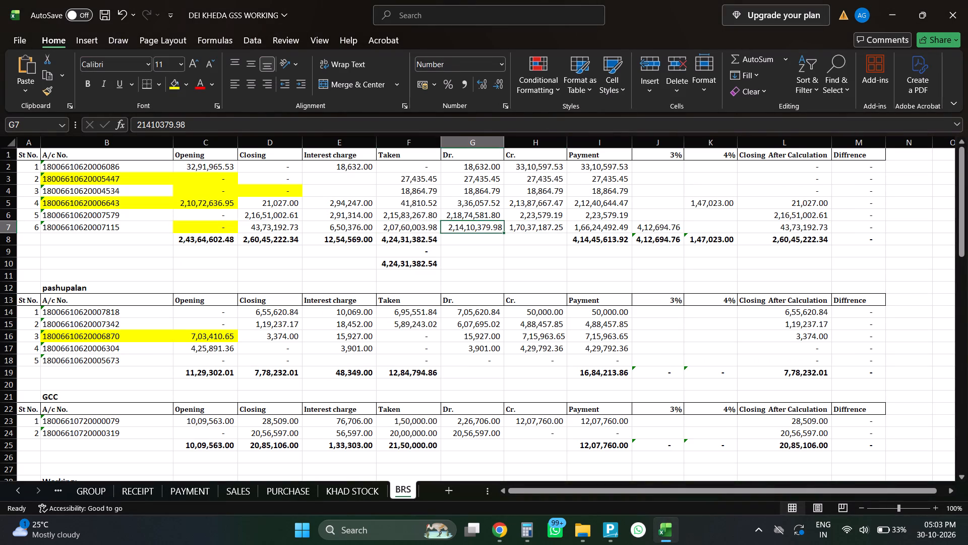
key(Right)
key(Left)
key(Left)
key(Left)
key(Left)
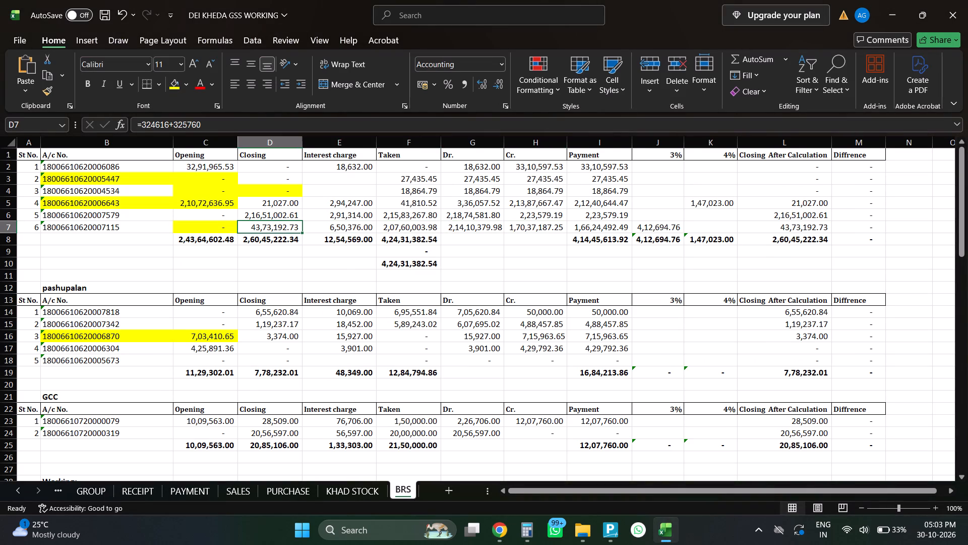
key(alt+Tab)
key(alt+Tab)
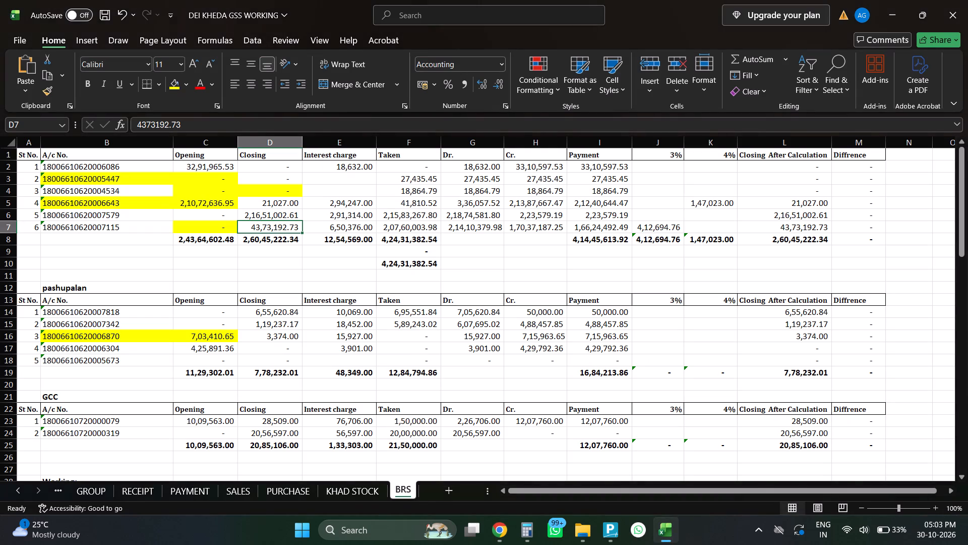
Load the borrowing account ending 0084 on the ERP's Borrowing Missing Transaction page.
key(alt+Tab)
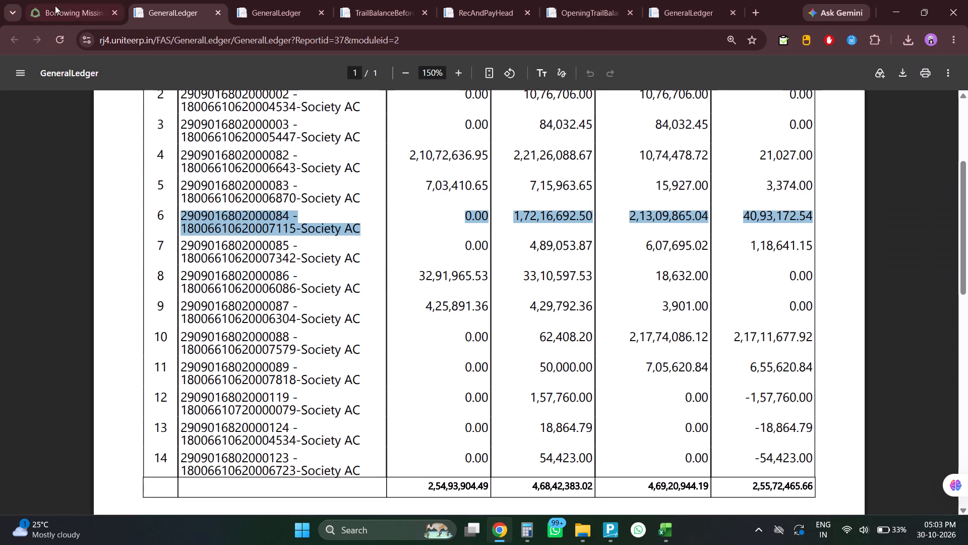
click(47, 0)
click(354, 162)
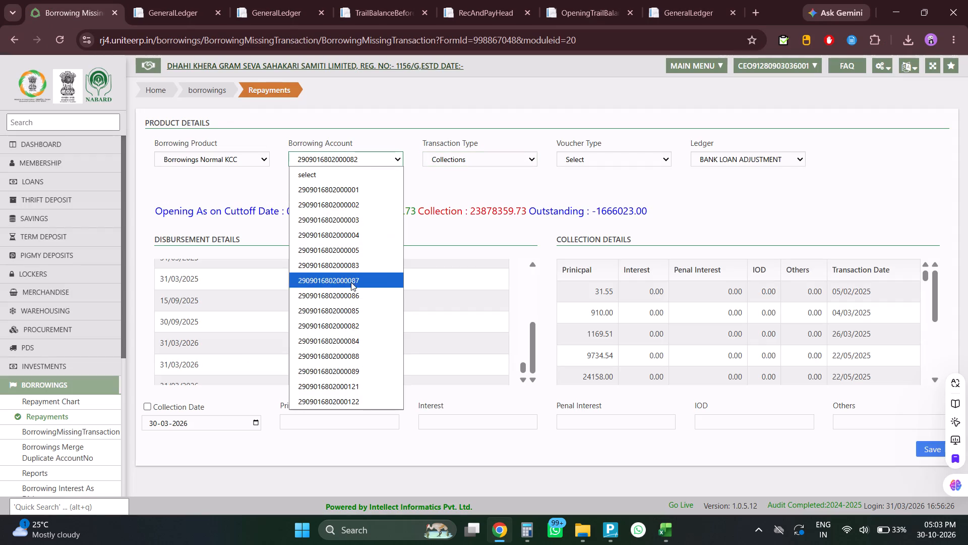
click(354, 340)
click(377, 182)
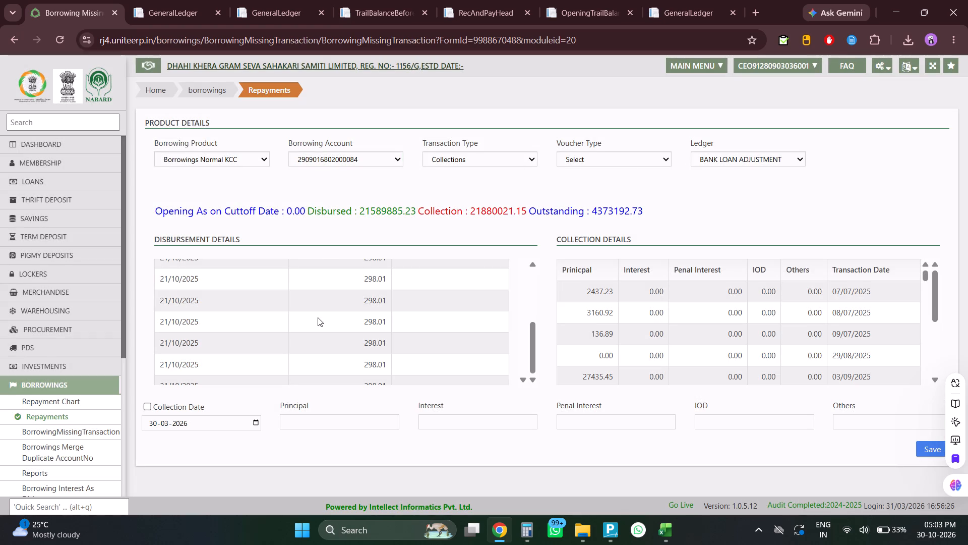
Look through the account's disbursement details from the earliest entries to the 30/09/2025 interest entry.
scroll(328, 316, up, 12)
scroll(406, 336, up, 19)
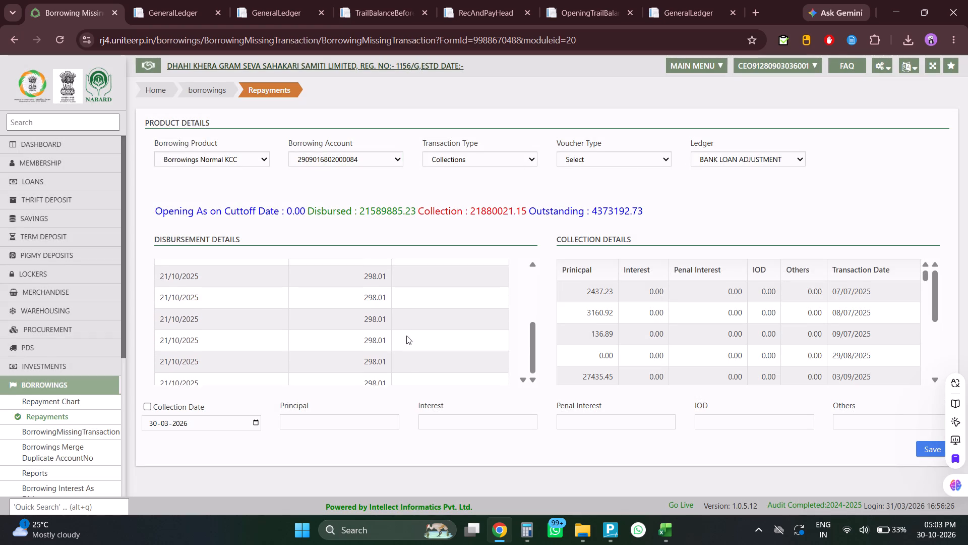
scroll(406, 336, up, 8)
drag(531, 345, 532, 230)
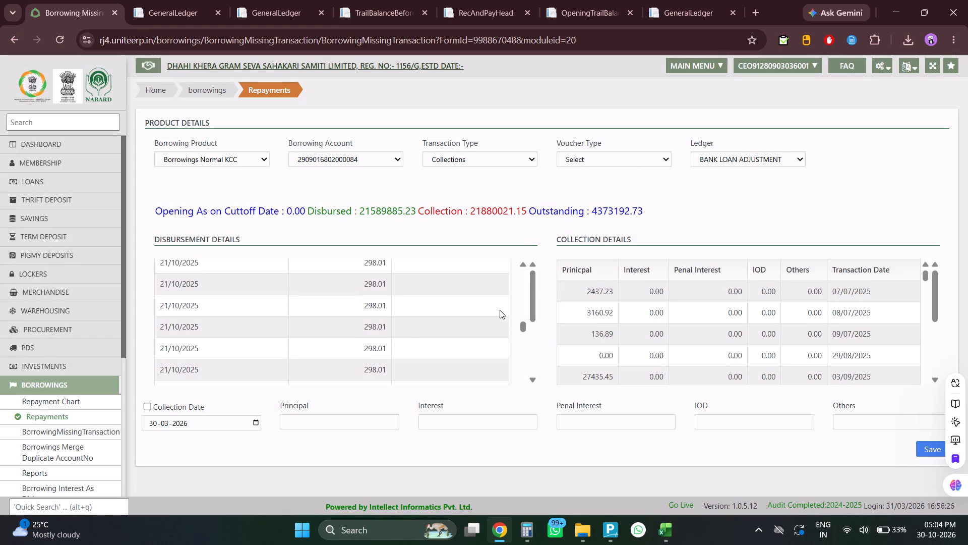
scroll(481, 324, up, 4)
drag(521, 328, 512, 249)
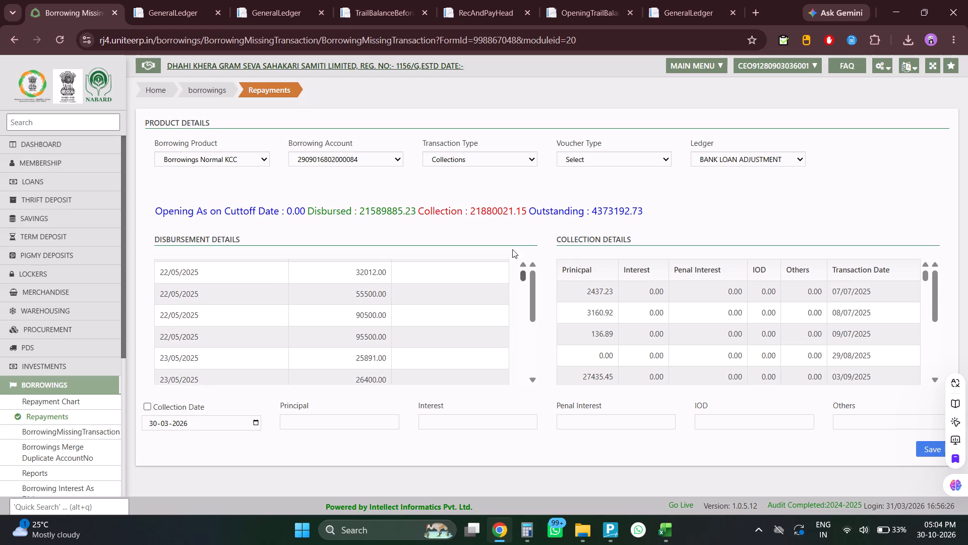
drag(512, 249, 510, 228)
scroll(397, 366, down, 8)
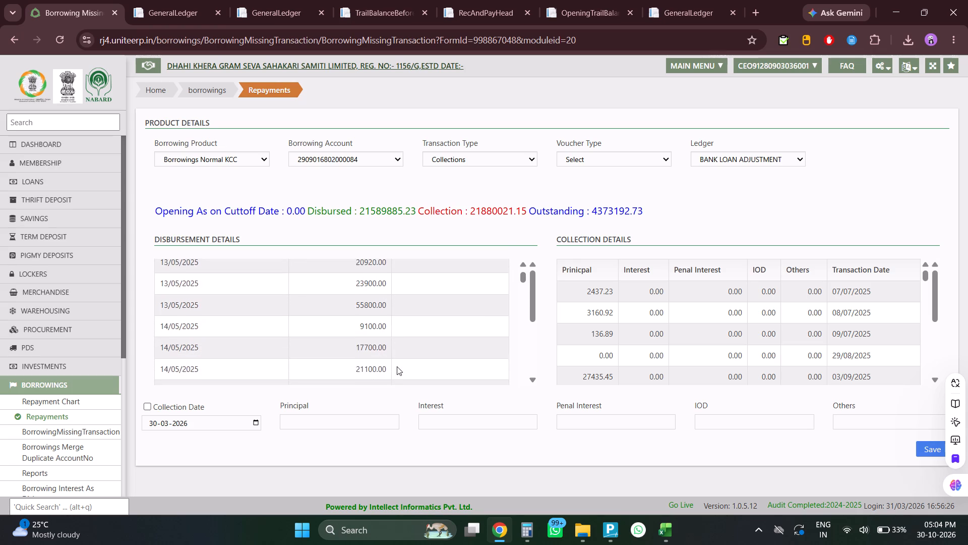
scroll(397, 366, down, 5)
scroll(397, 367, down, 20)
scroll(397, 367, down, 12)
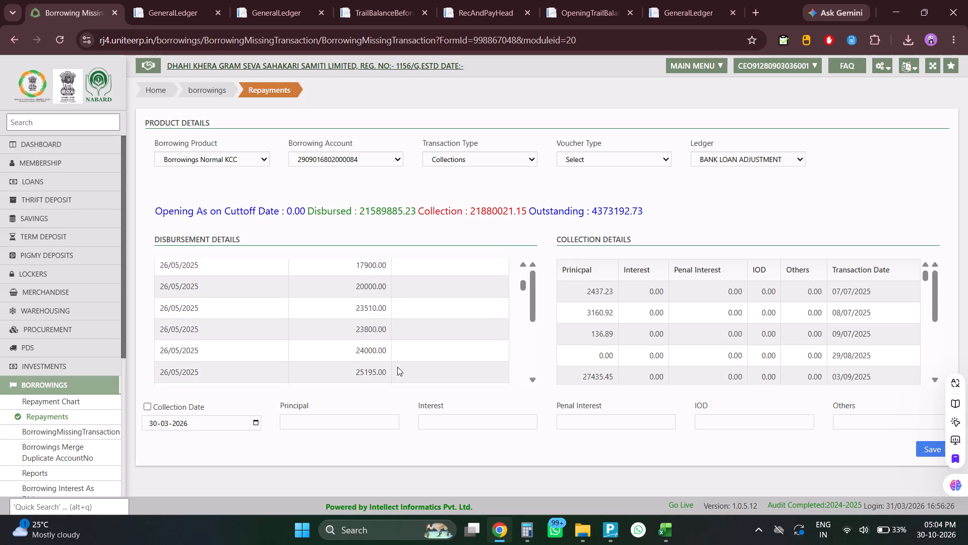
scroll(397, 367, down, 20)
scroll(397, 367, down, 20)
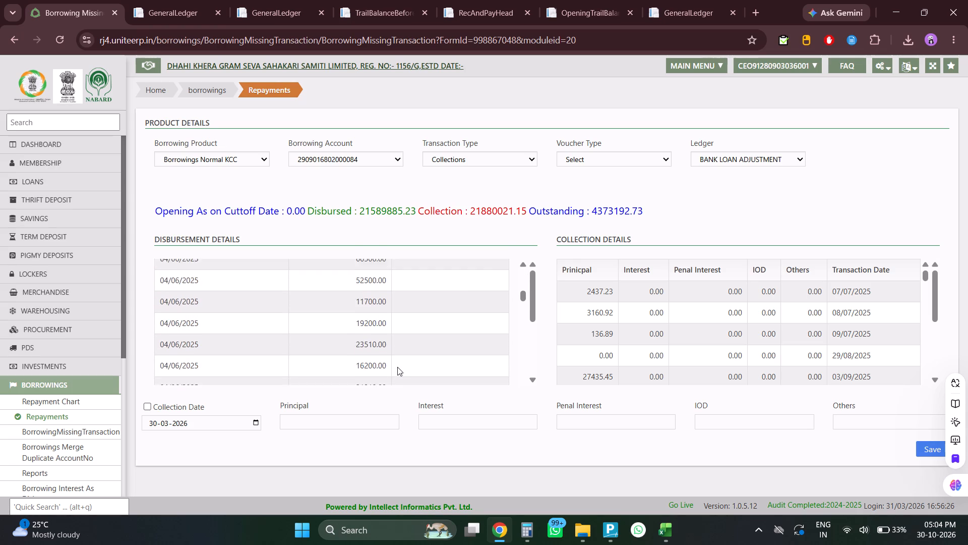
scroll(397, 367, down, 3)
scroll(397, 367, up, 1)
scroll(397, 367, down, 20)
scroll(397, 367, down, 18)
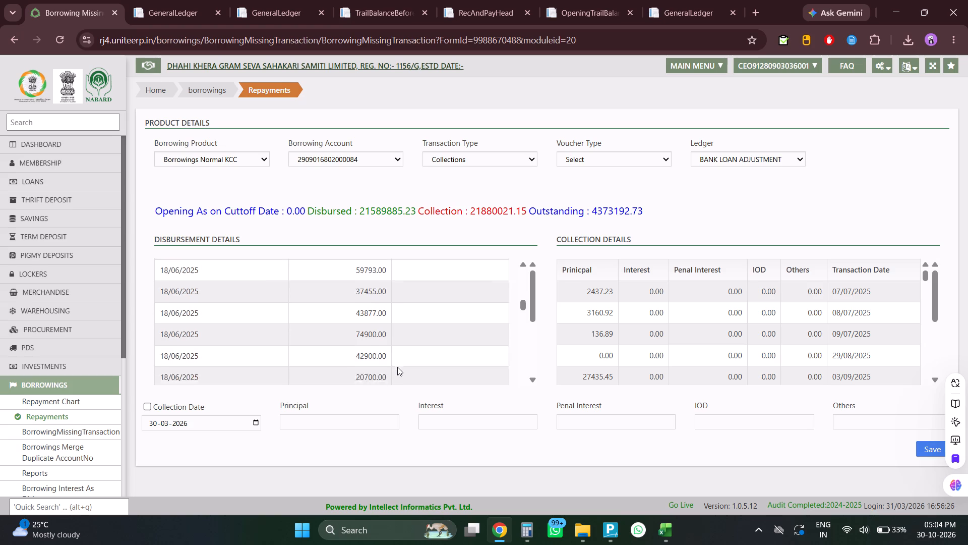
scroll(397, 367, down, 6)
scroll(397, 367, up, 1)
scroll(397, 367, down, 20)
scroll(397, 367, down, 16)
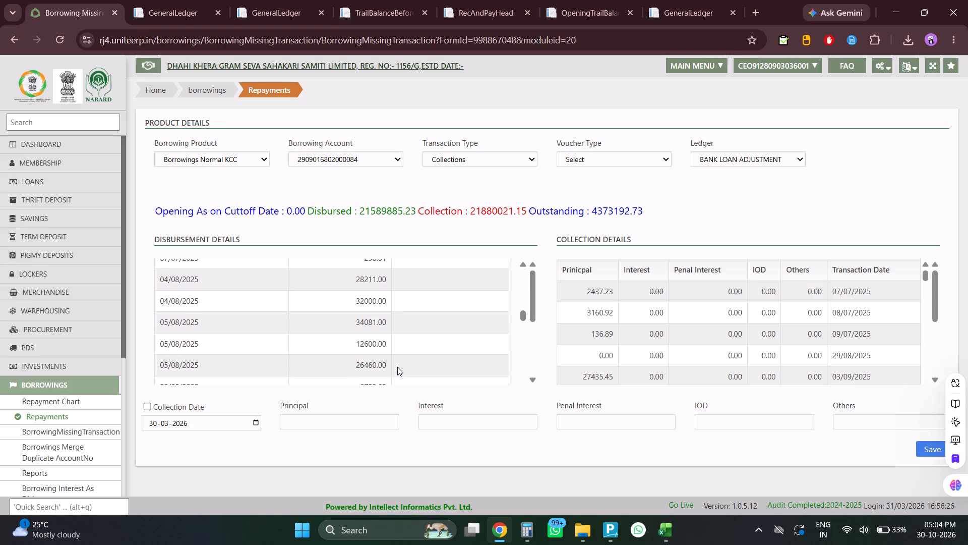
scroll(397, 367, down, 9)
scroll(397, 367, up, 1)
scroll(397, 367, down, 8)
scroll(397, 367, up, 11)
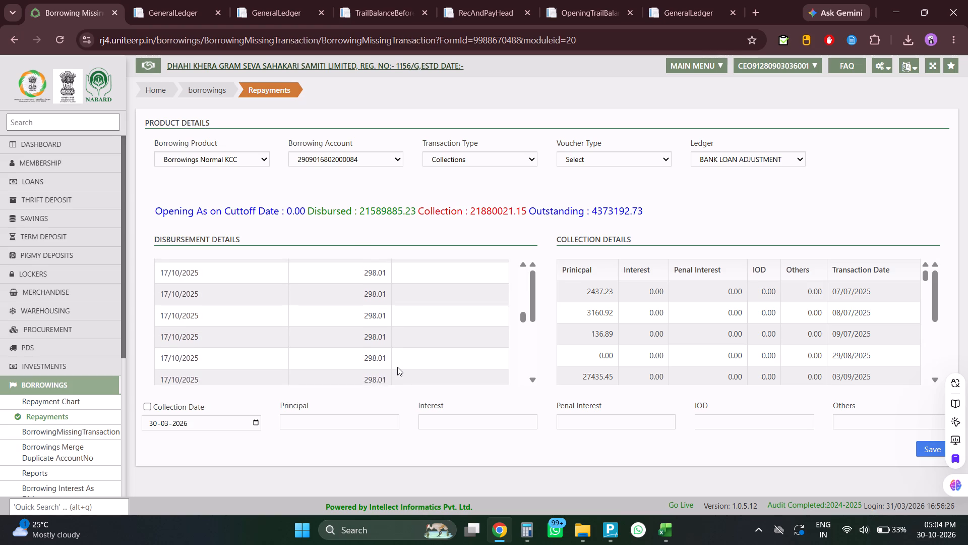
scroll(397, 367, up, 4)
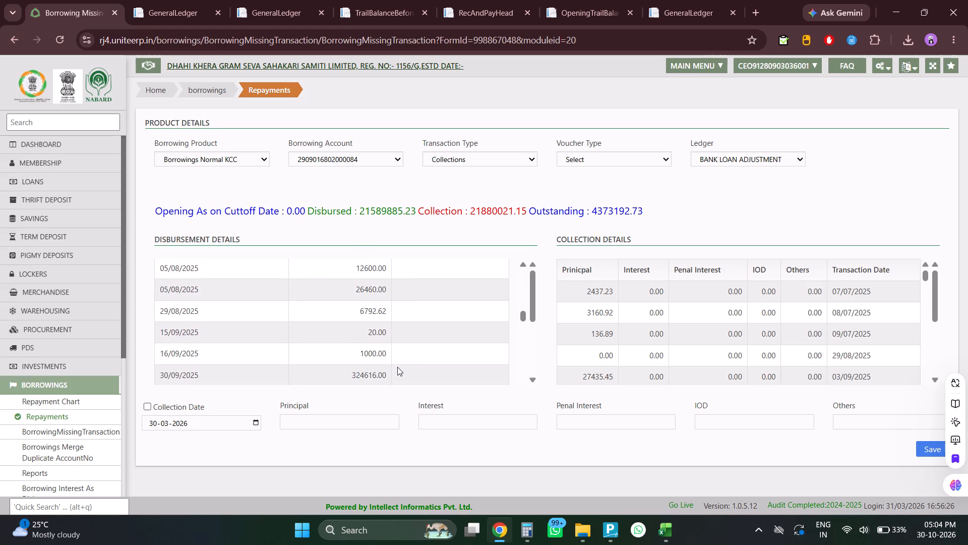
scroll(397, 367, down, 1)
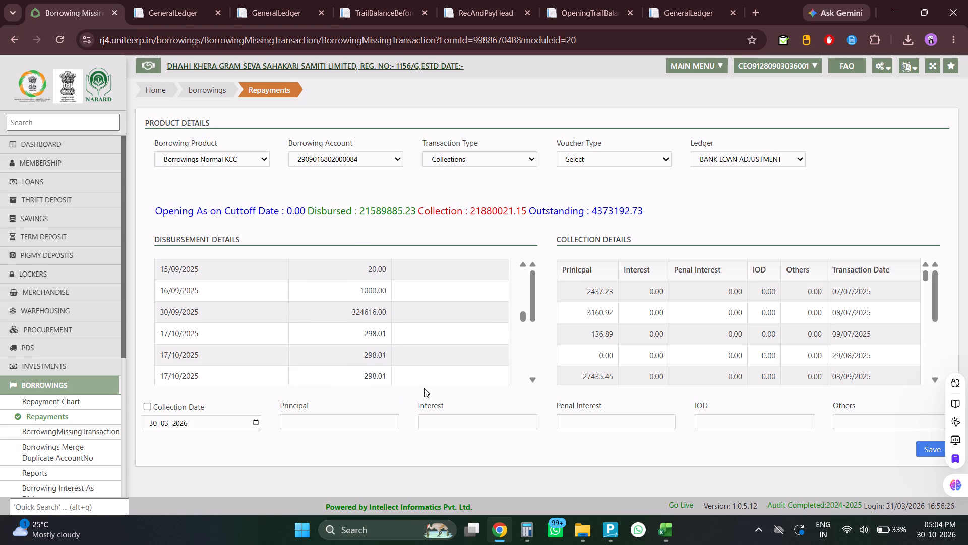
Compare the Interest charge formula in cell E7 of the BRS sheet with the 30/09/2025 disbursement entry.
key(alt+Tab)
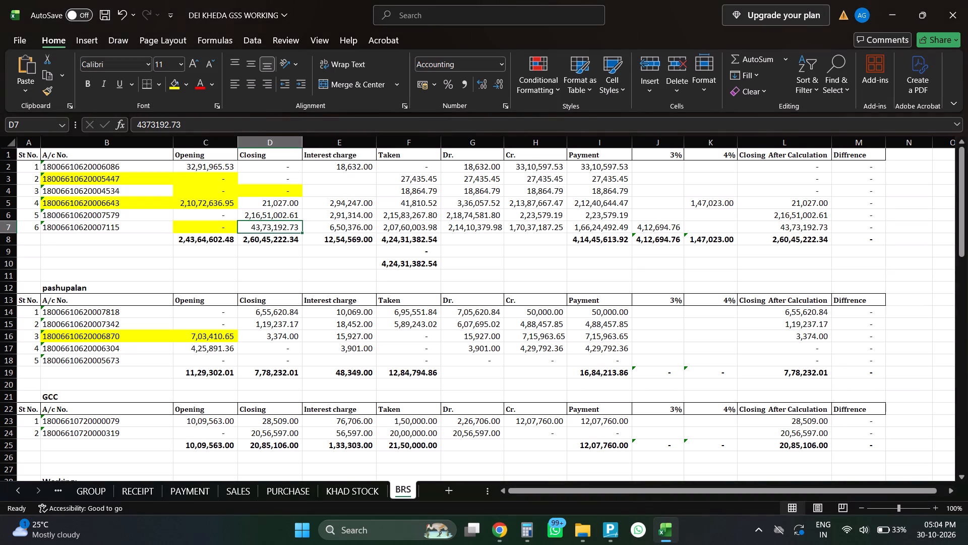
key(Right)
key(alt+Tab)
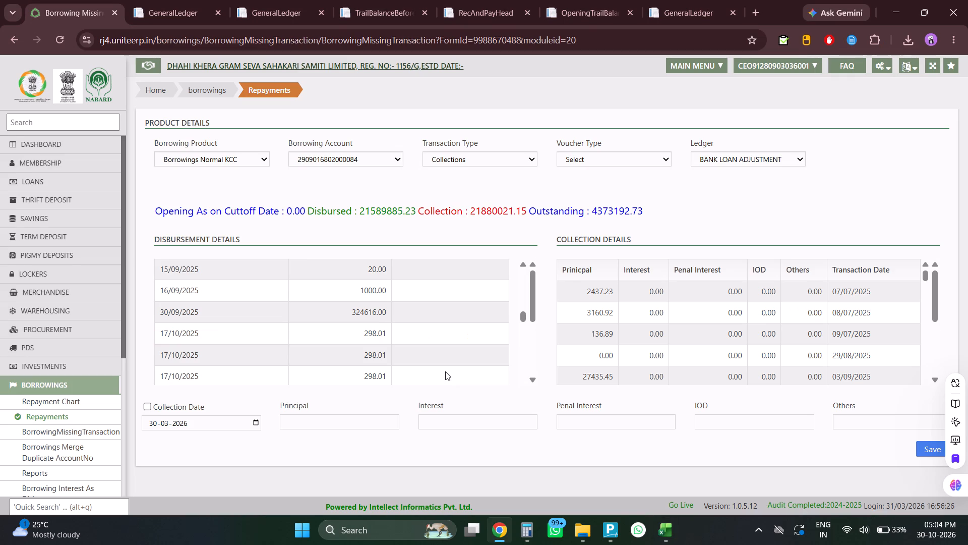
key(alt+Tab)
key(alt+Tab)
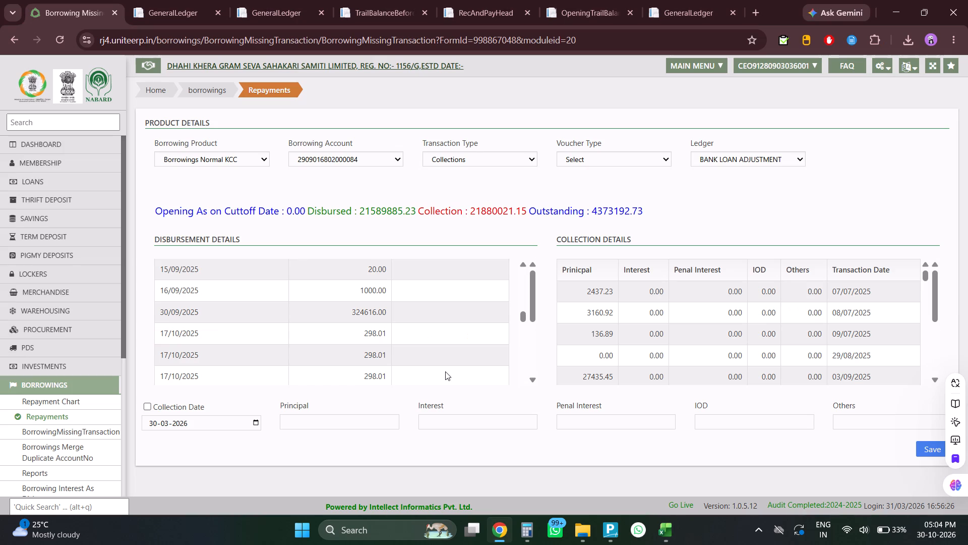
Check the Interest charge formula and row 7 figures against the 31/03/2026 disbursement entry and the account's ERP totals.
scroll(445, 371, down, 8)
drag(521, 315, 523, 348)
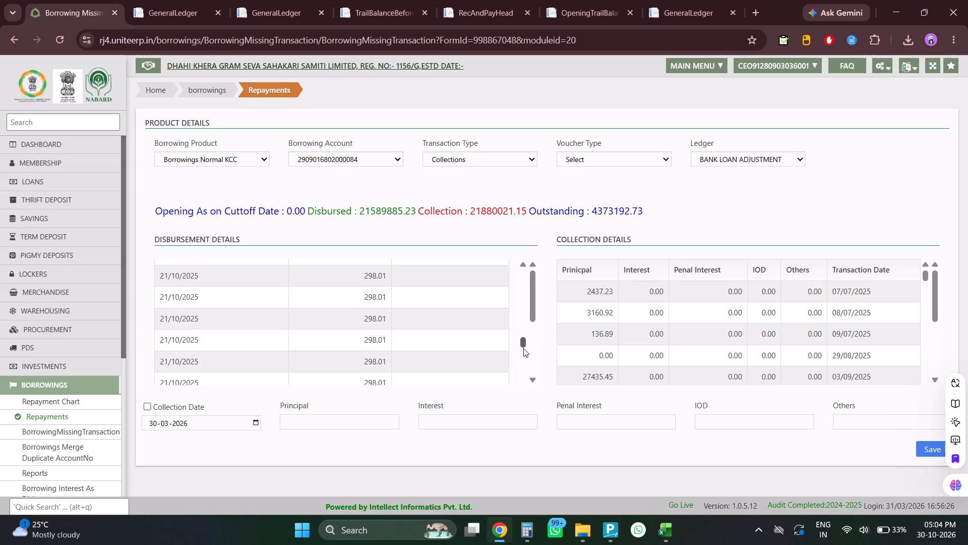
drag(523, 348, 535, 454)
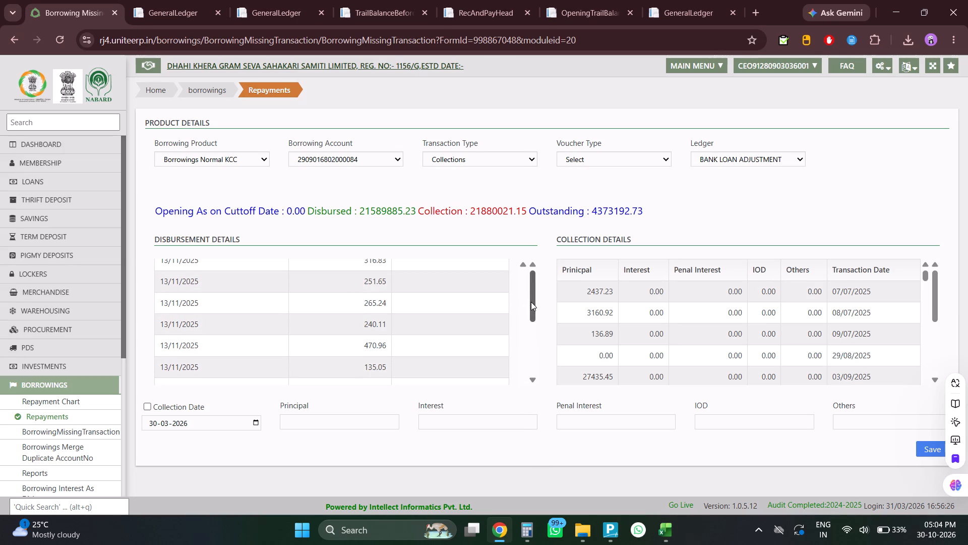
drag(531, 302, 537, 442)
drag(521, 338, 521, 390)
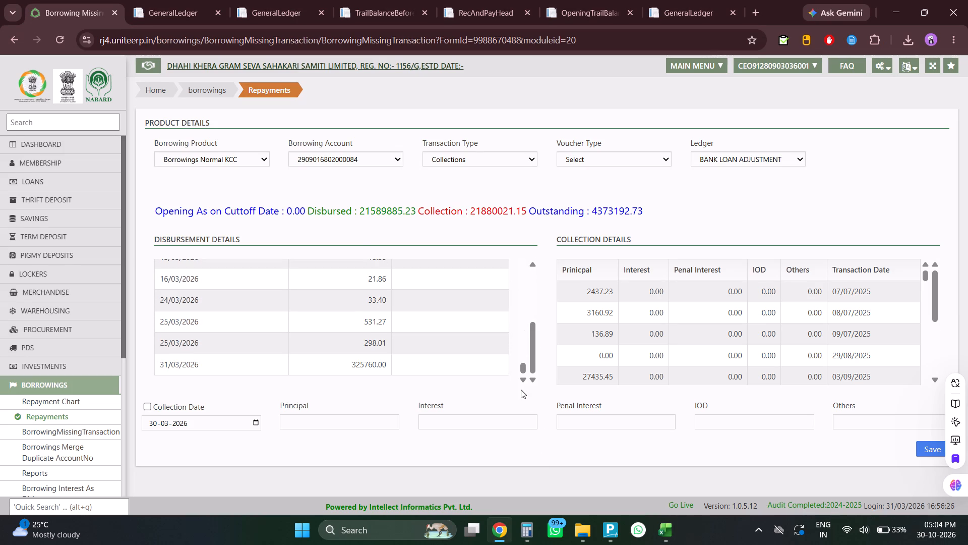
key(alt+Tab)
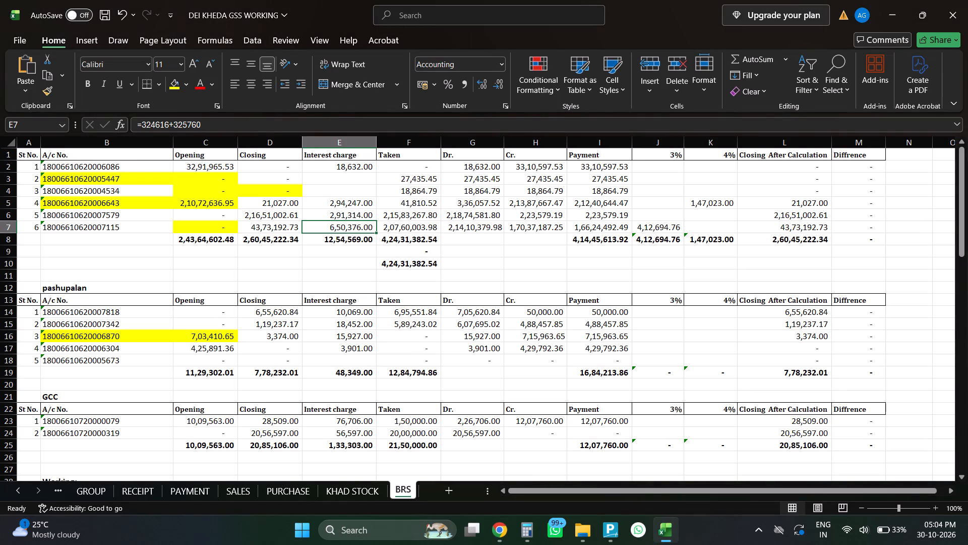
key(alt+Tab)
key(alt+Tab)
key(alt+Tab)
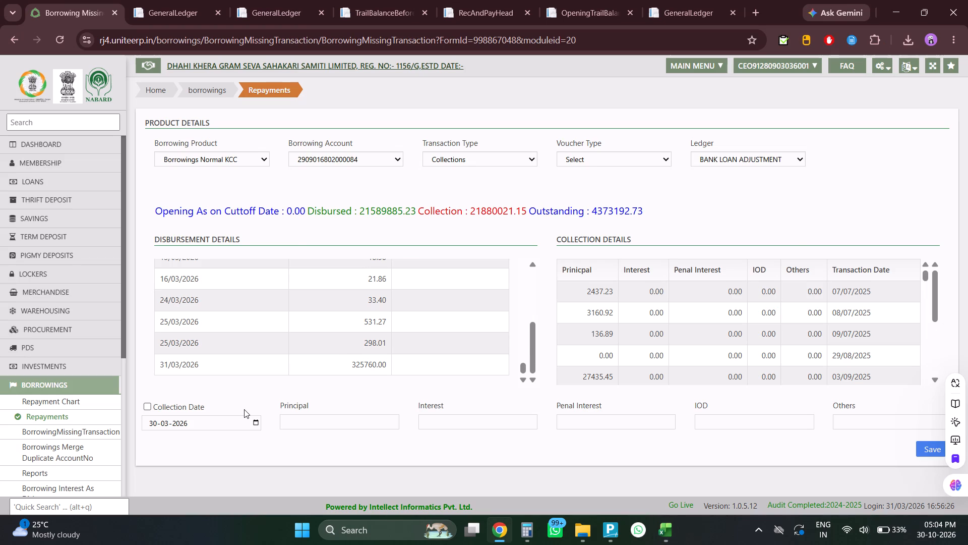
key(alt+Tab)
key(alt+Tab)
key(alt+Tab)
key(alt+Tab)
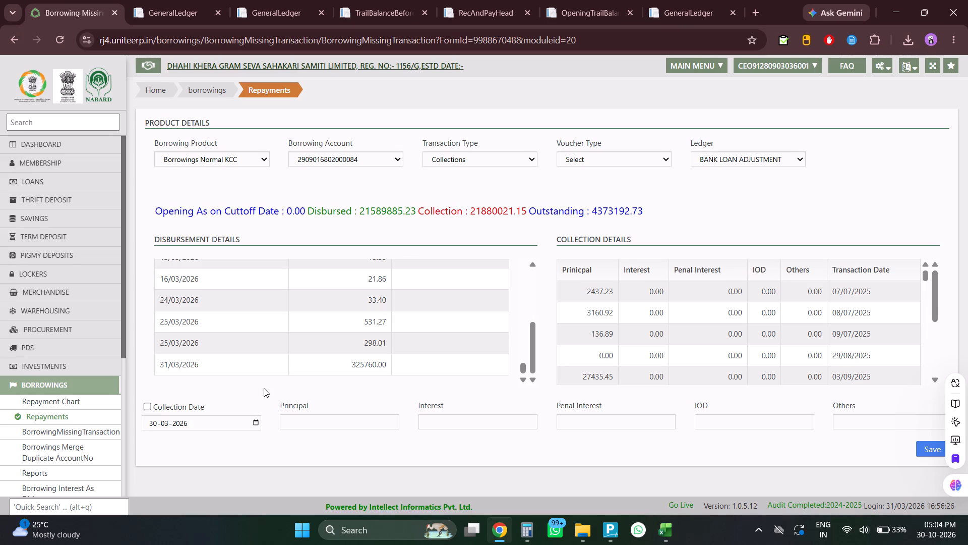
key(alt+Tab)
key(alt+Tab)
key(alt+Tab)
key(alt+Tab)
key(alt+Tab)
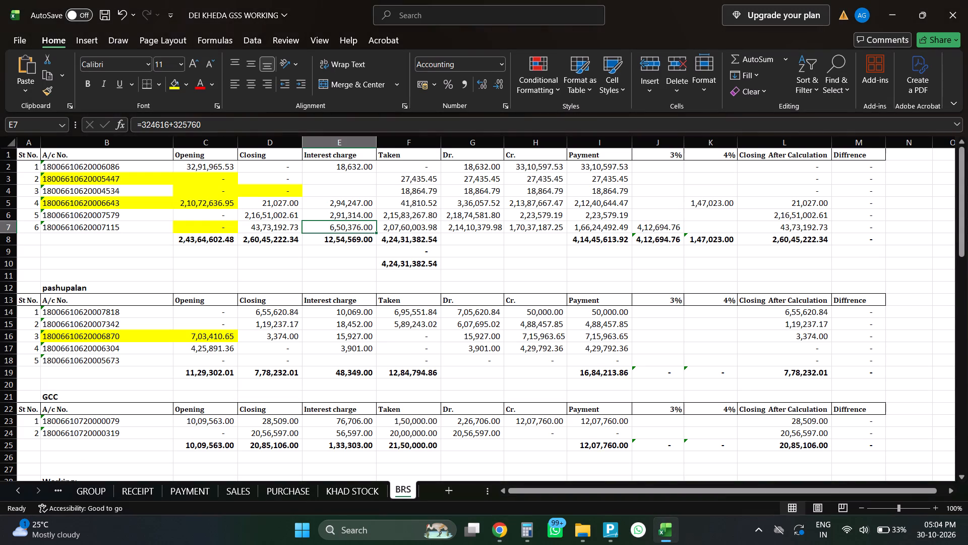
key(alt+Tab)
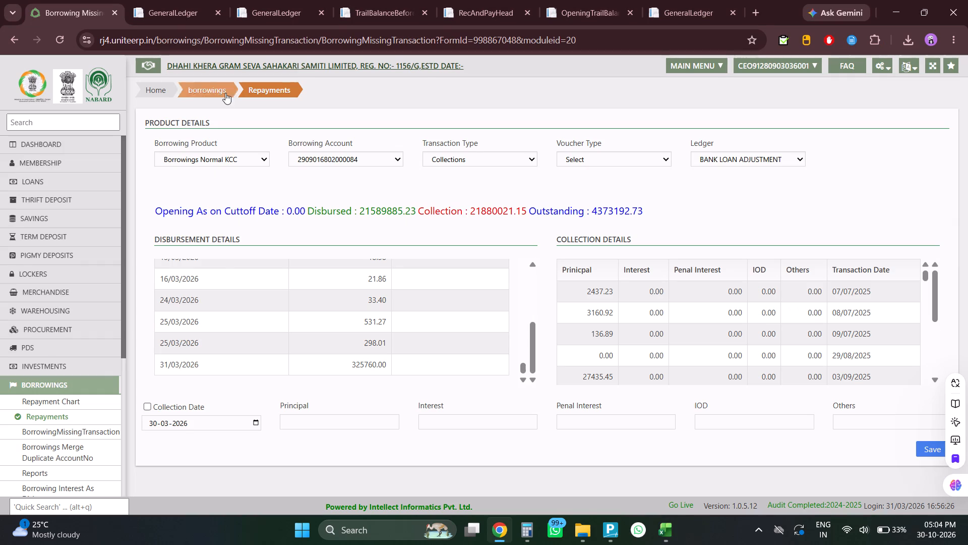
Compare the Closing balance in cell D7 with the General Ledger row for the account ending 7115 and the ERP outstanding amount.
click(162, 3)
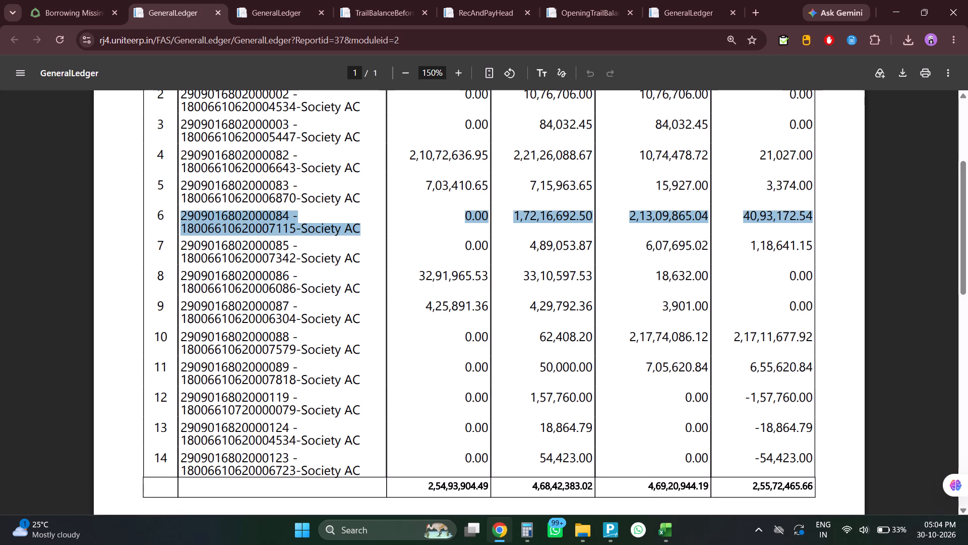
key(alt+Tab)
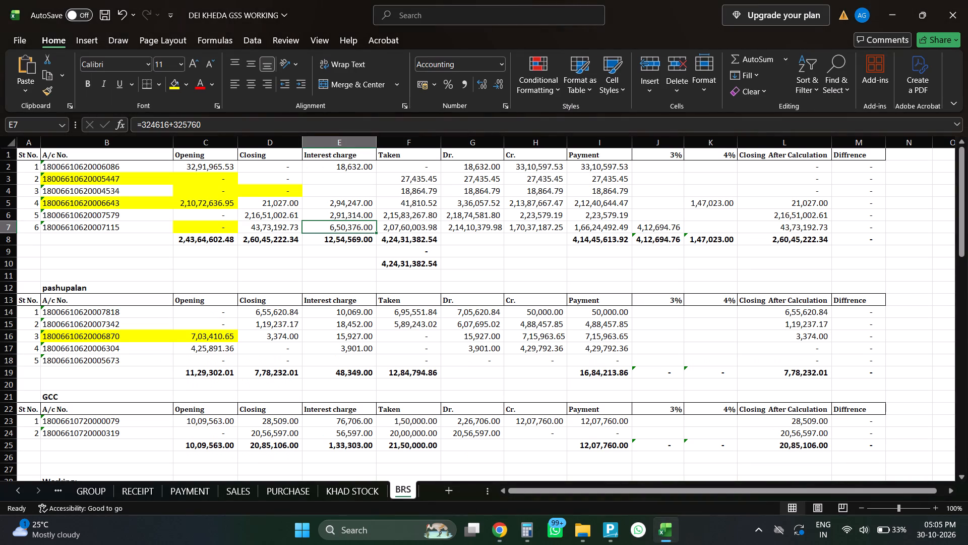
key(Left)
key(alt+Tab)
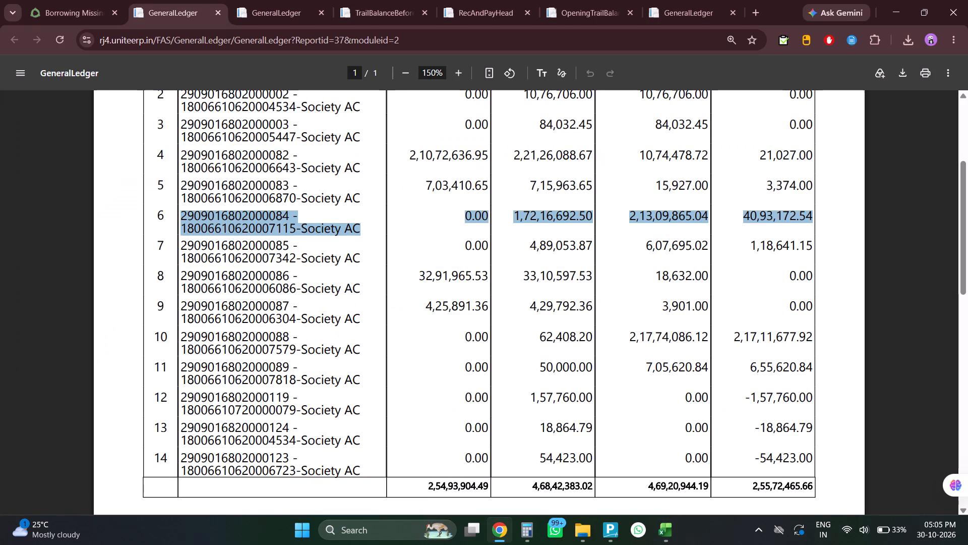
key(alt+Tab)
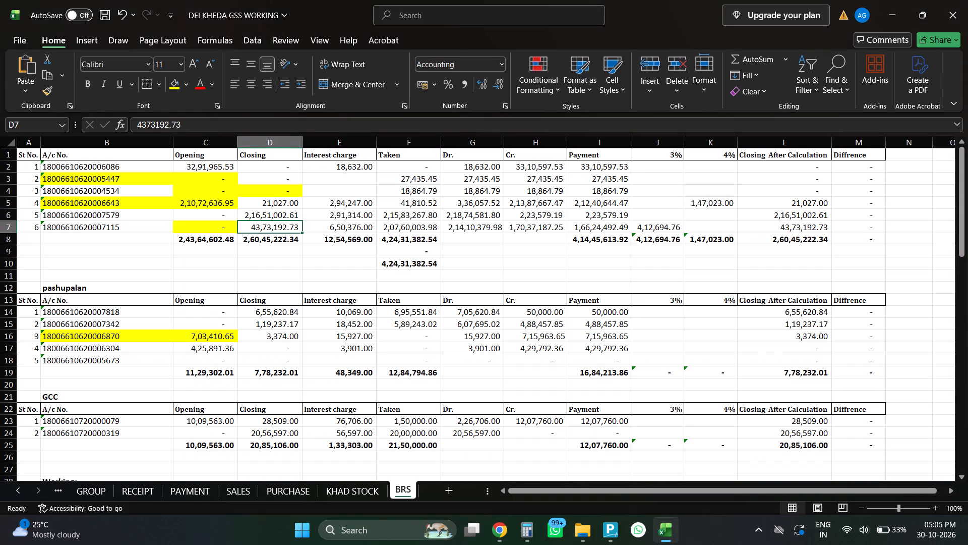
key(alt+Tab)
click(91, 0)
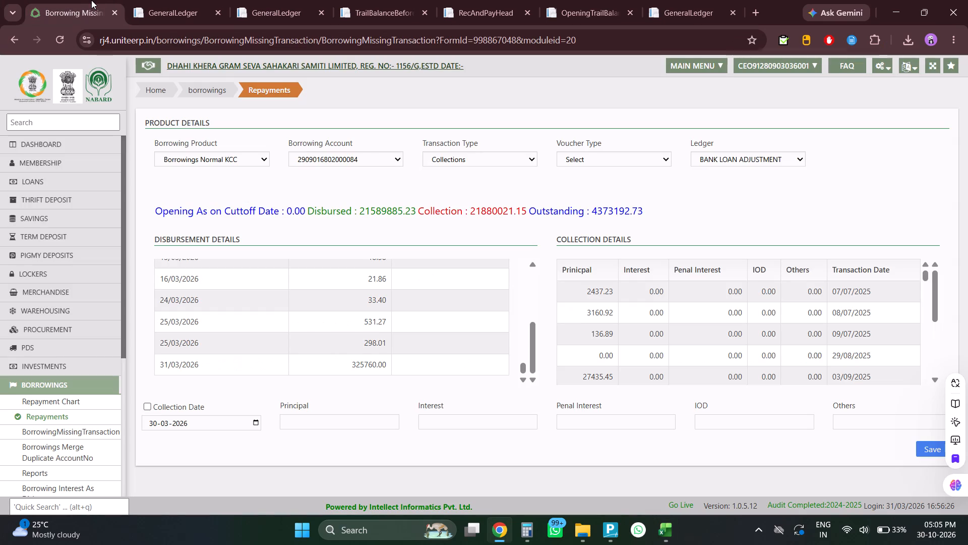
key(alt+Tab)
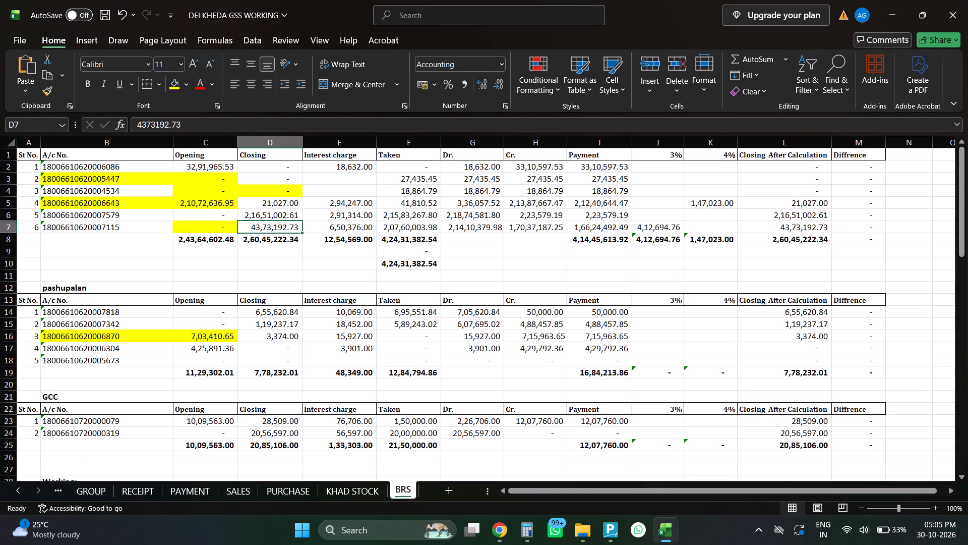
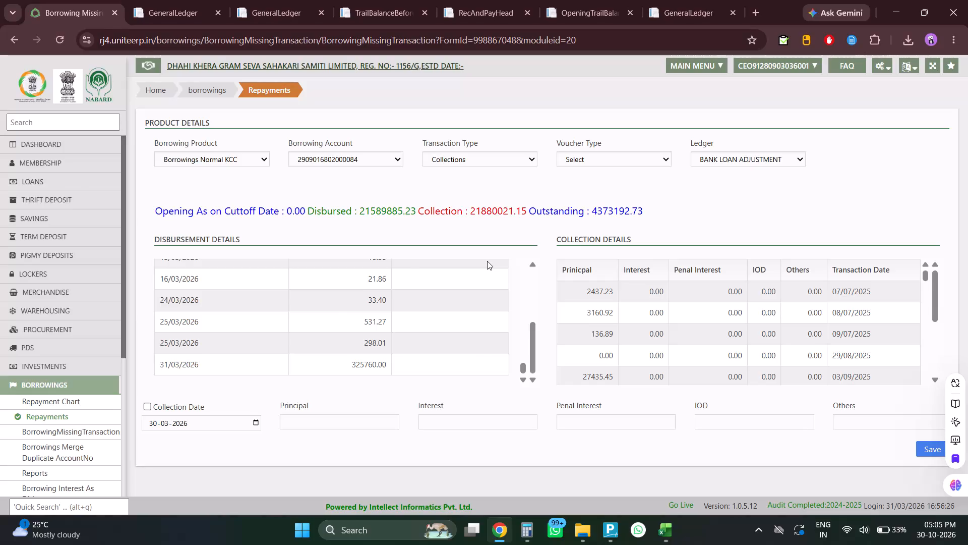
Compare the Closing balance in cell D7 of the BRS sheet with the General Ledger row for the account ending 7115.
key(alt+Tab)
key(alt+Tab)
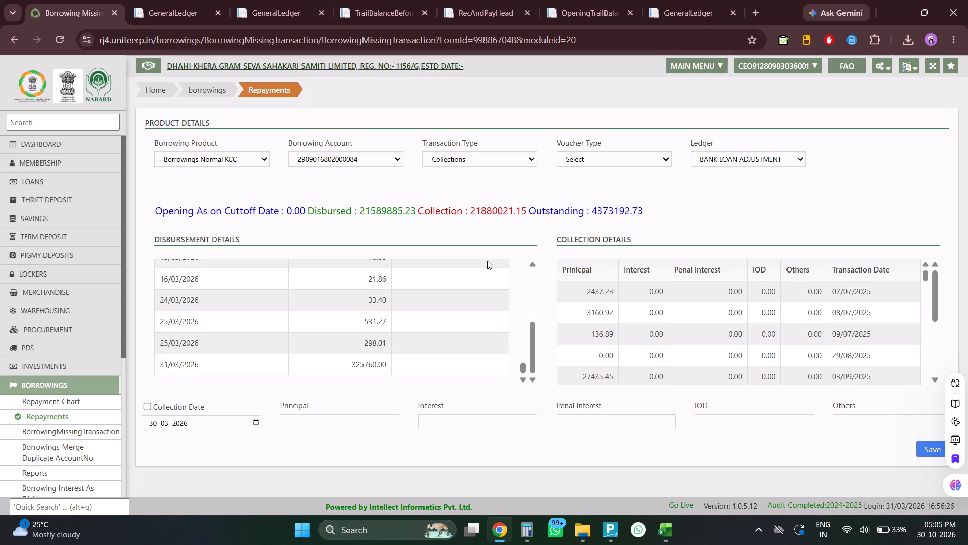
key(alt+Tab)
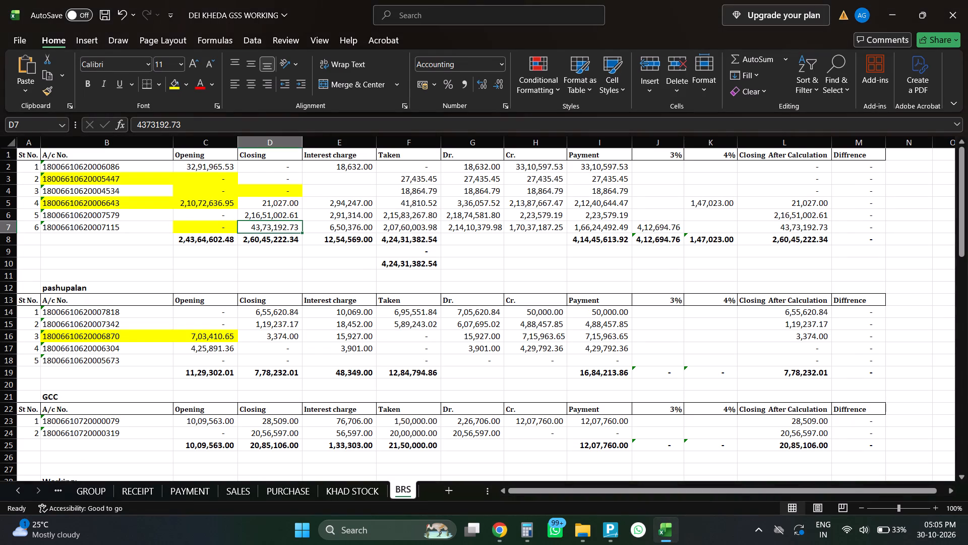
key(alt+Tab)
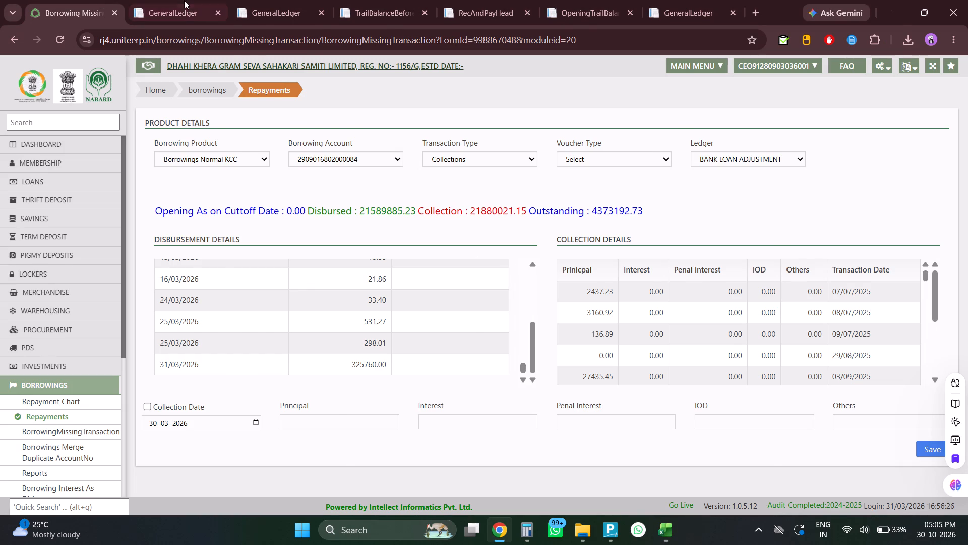
click(184, 0)
key(alt+Tab)
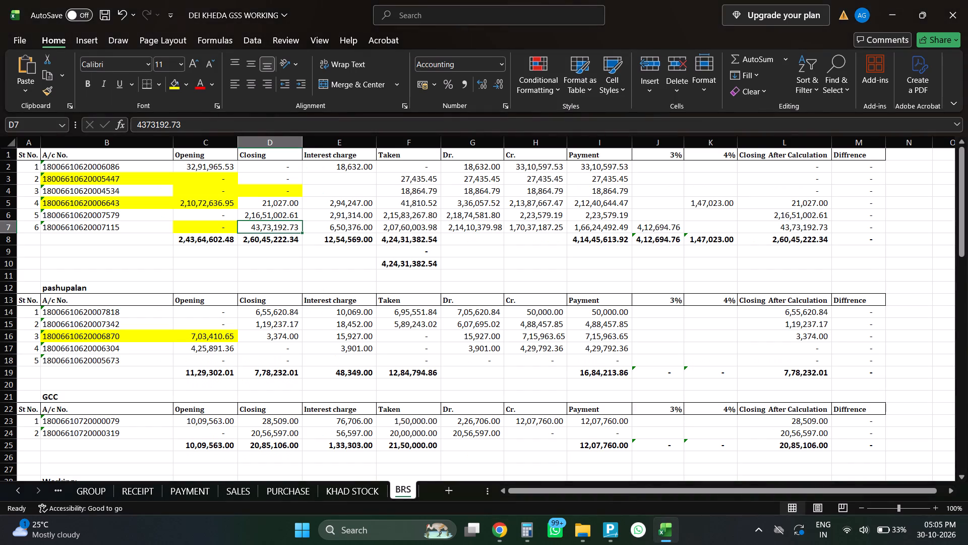
key(alt+Tab)
key(alt+Tab)
key(alt+Tab)
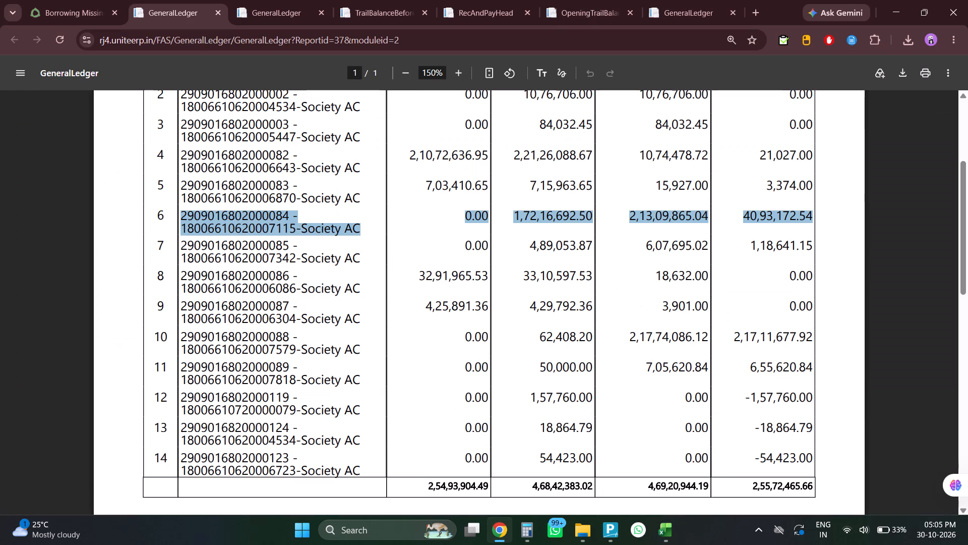
key(alt+Tab)
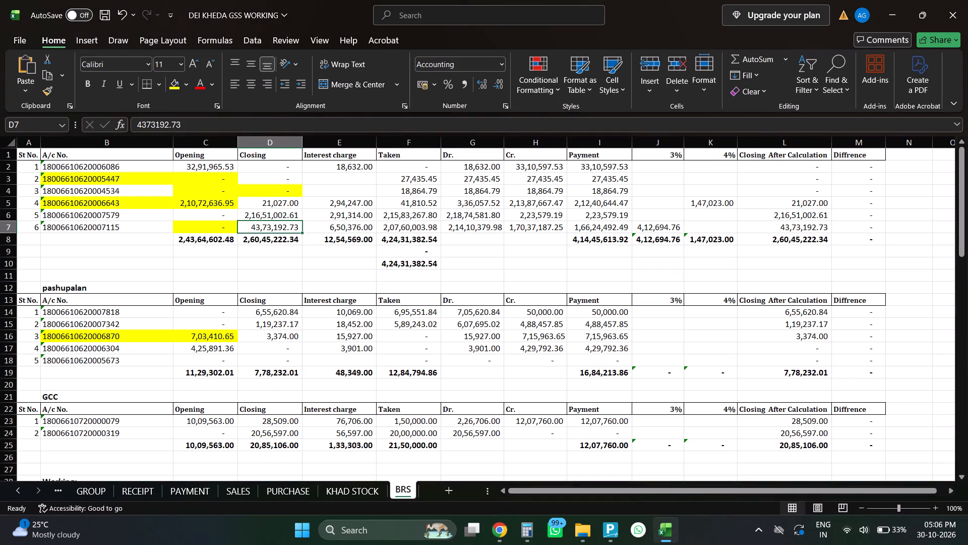
key(alt+Tab)
key(alt+Tab)
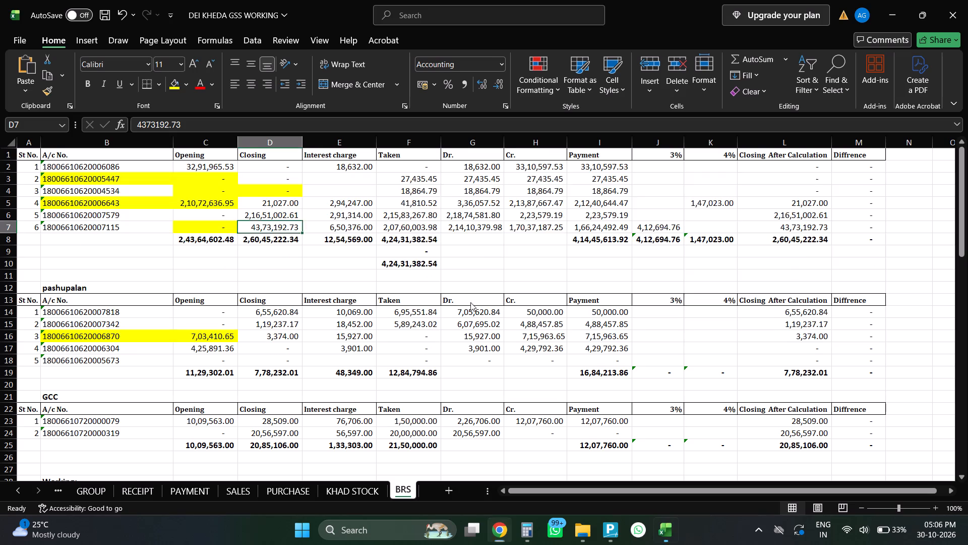
key(alt+Tab)
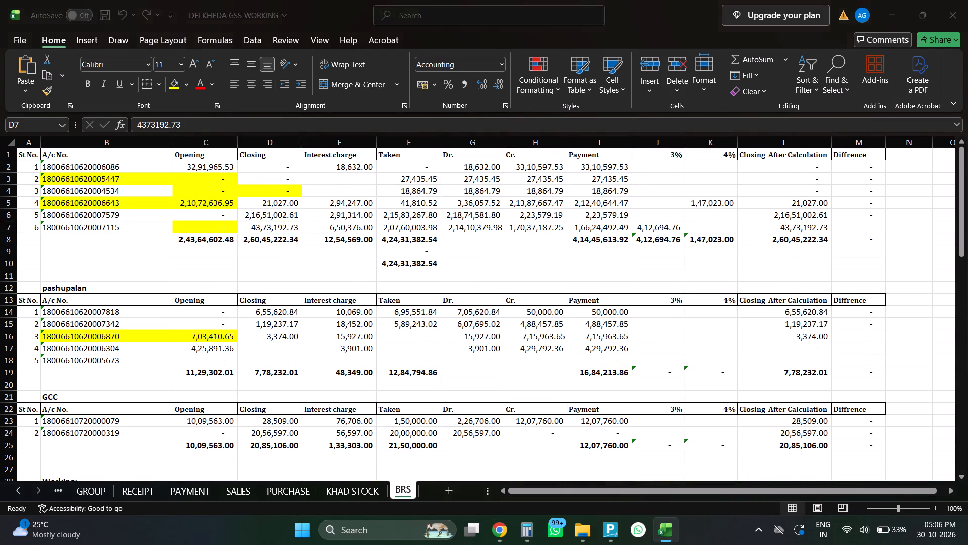
key(alt+Tab)
key(alt+Tab)
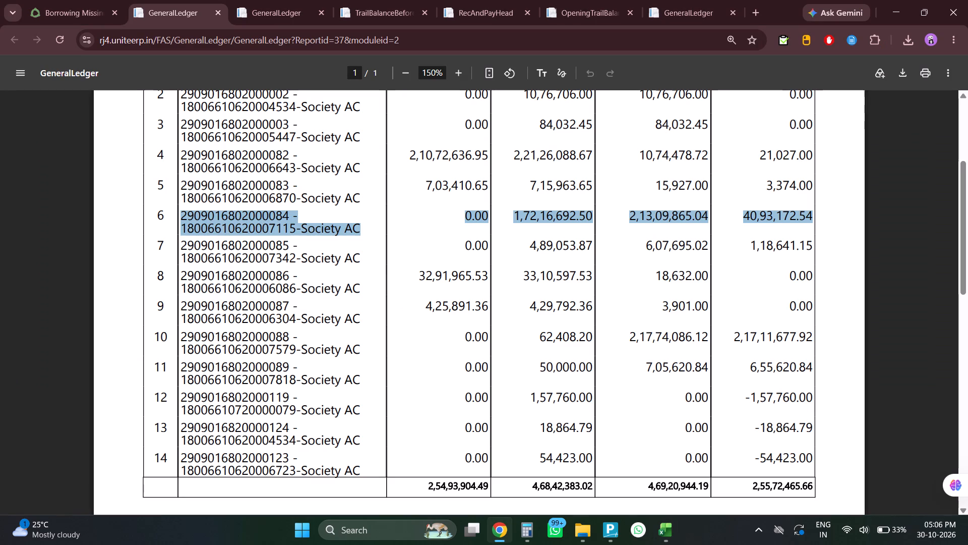
Copy the ledger closing balance 40,93,172.54 of the account ending 7115 into cell D10 of the BRS sheet.
drag(741, 219, 815, 219)
key(ctrl+c)
key(alt+Tab)
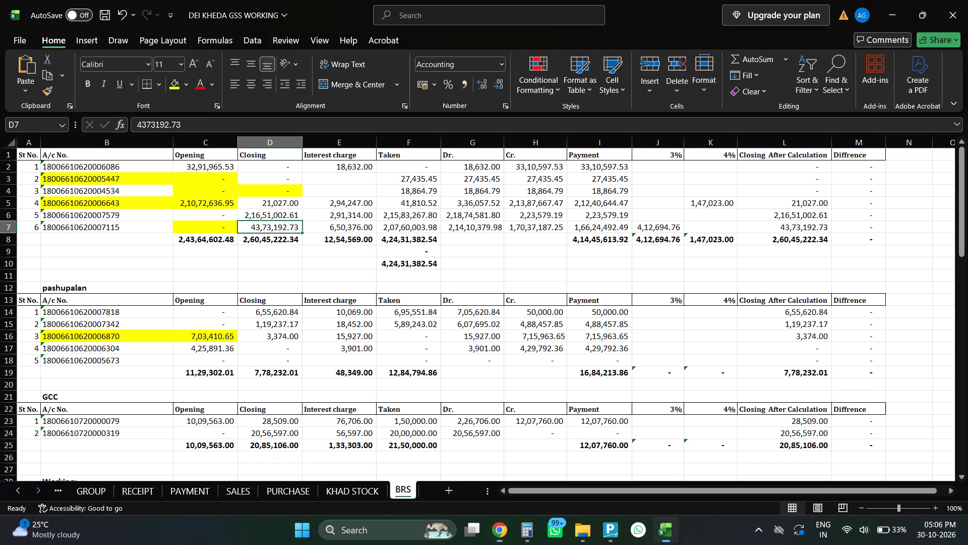
key(Down)
key(Down)
key(Down)
key(ctrl+v)
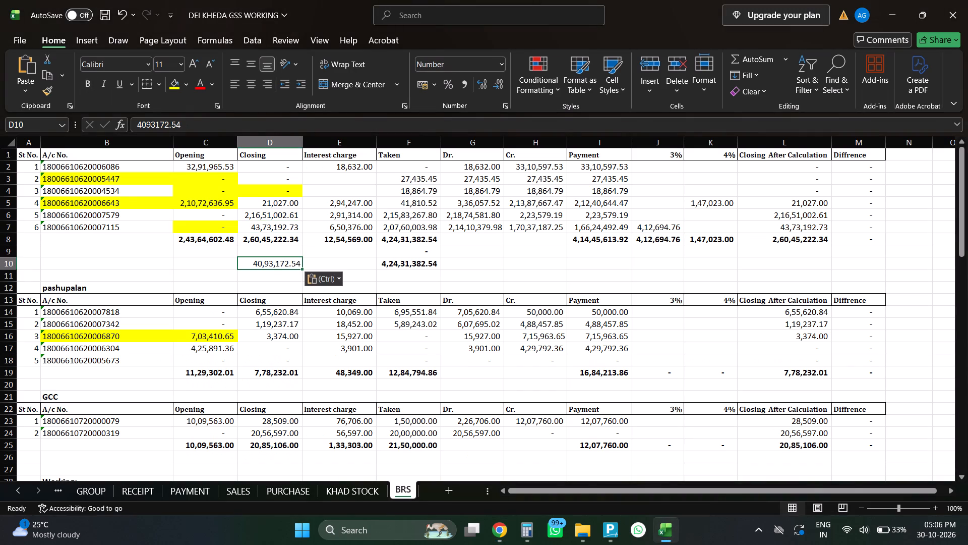
key(alt+Tab)
key(alt+Tab)
Enter the formula =+D7-D10 in cell D11 to calculate the difference between the BRS and ledger closing balances.
key(Down)
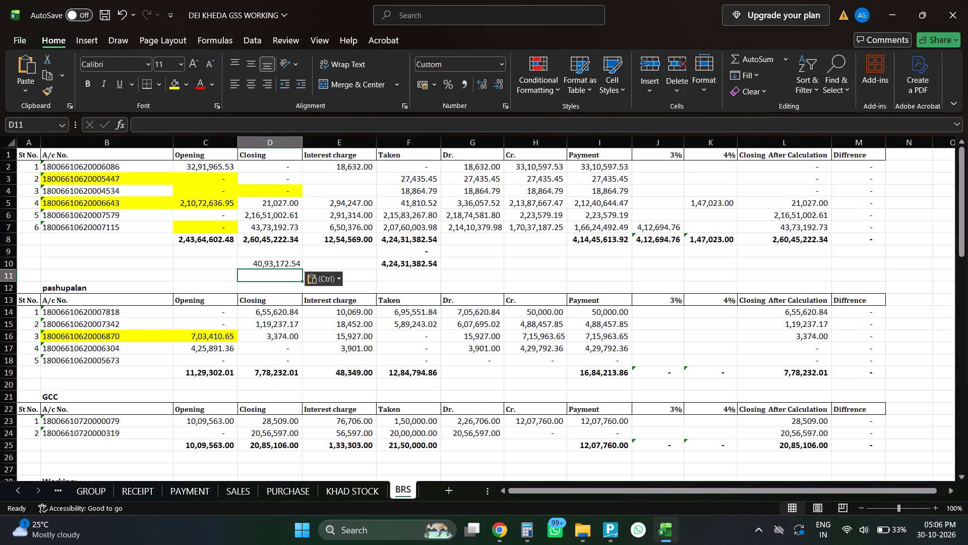
key(plus)
key(Up)
key(Up)
key(Up)
key(Up)
key(minus)
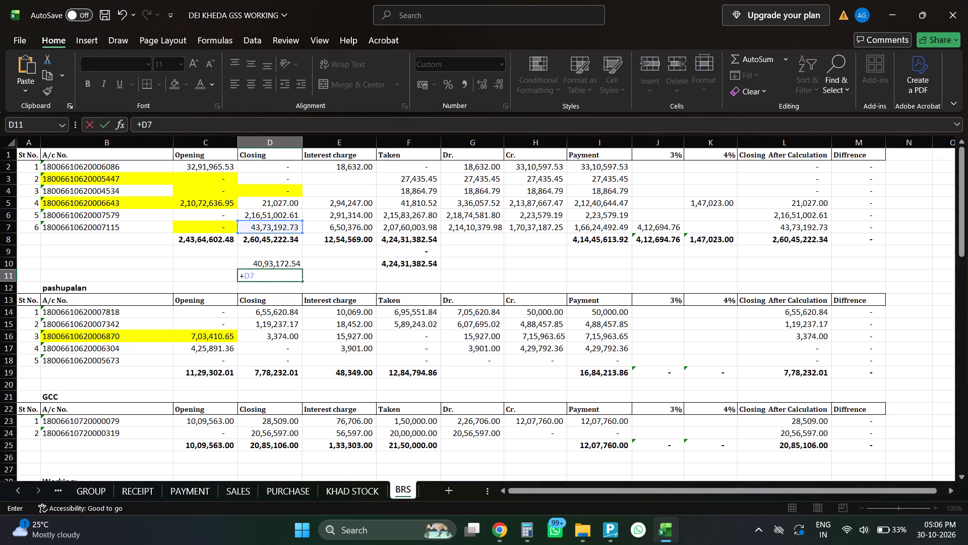
key(Up)
key(Return)
key(Up)
Check the difference in cell D11 against the General Ledger row for the account ending 7115 and the ERP borrowing totals.
key(alt+Tab)
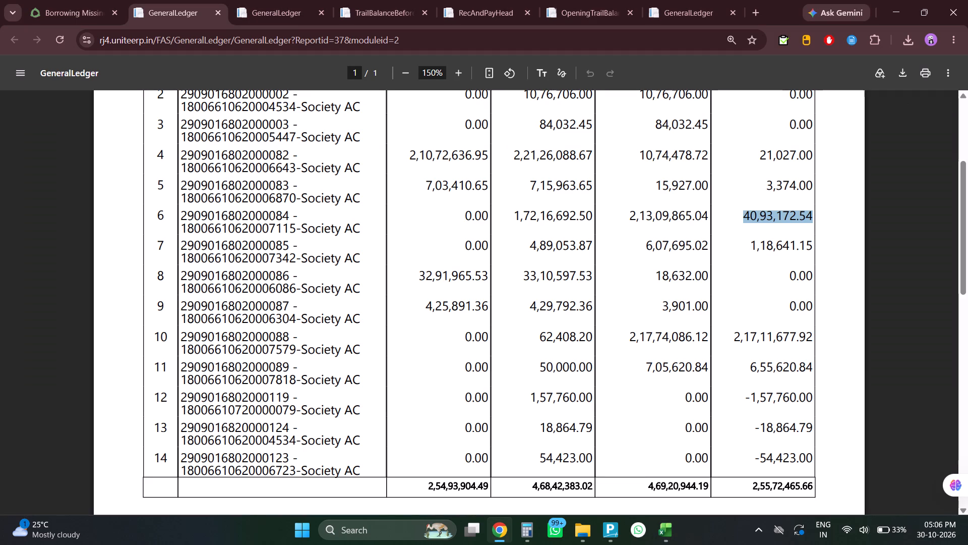
drag(172, 216, 827, 228)
key(alt+Tab)
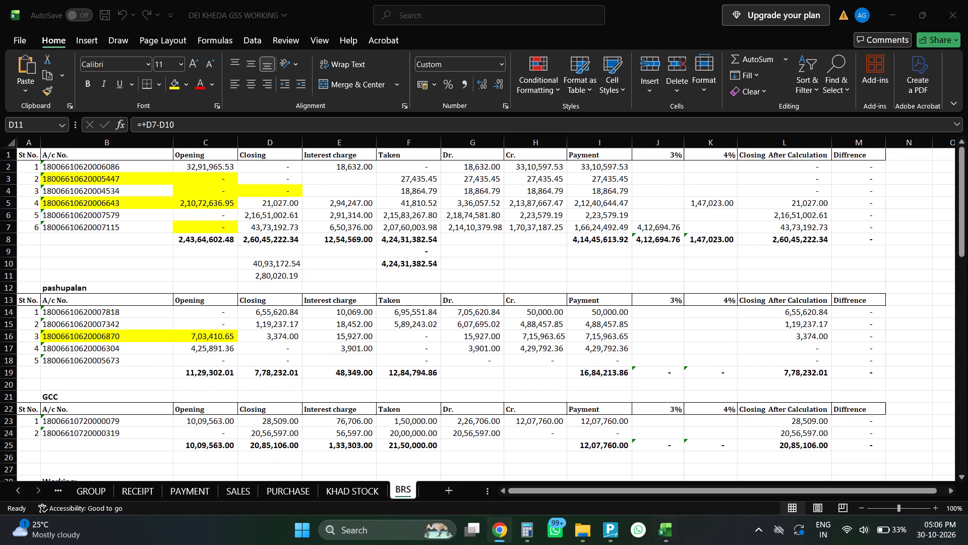
key(alt+Tab)
key(alt+Tab)
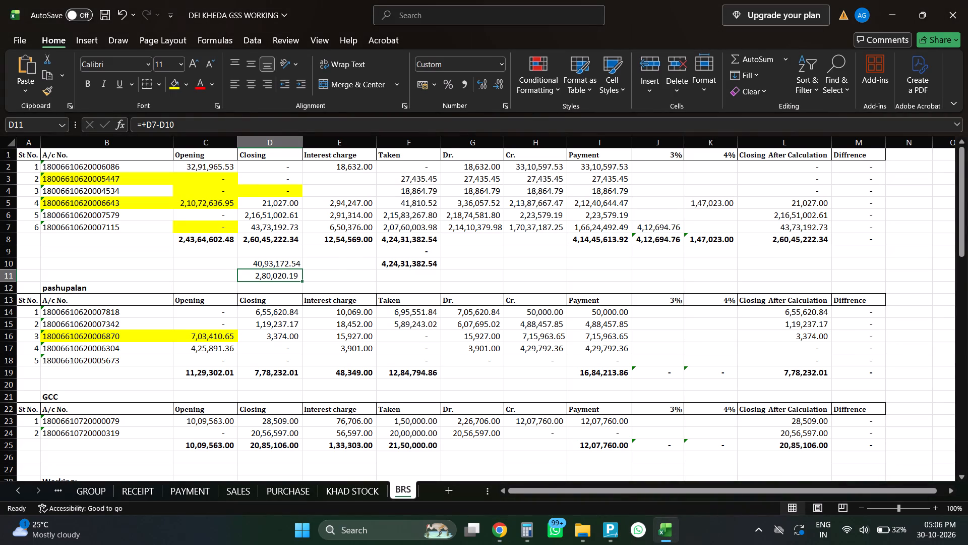
key(alt+Tab)
key(alt+Tab)
key(alt+Tab)
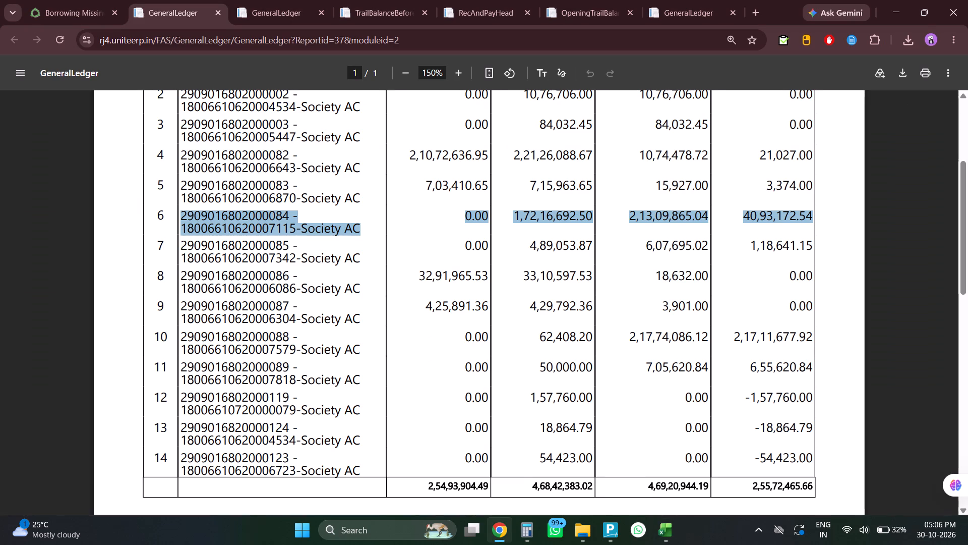
key(alt+Tab)
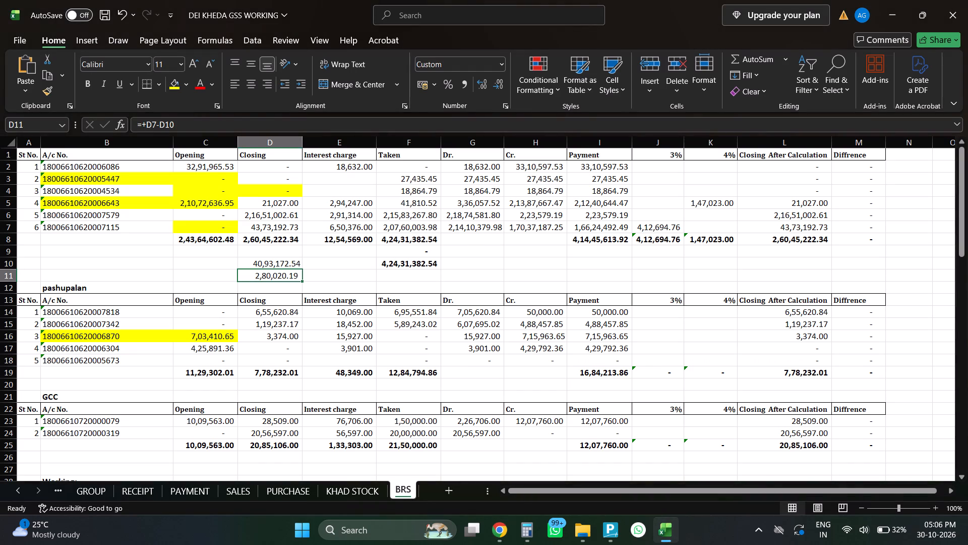
key(alt+Tab)
key(alt+Tab)
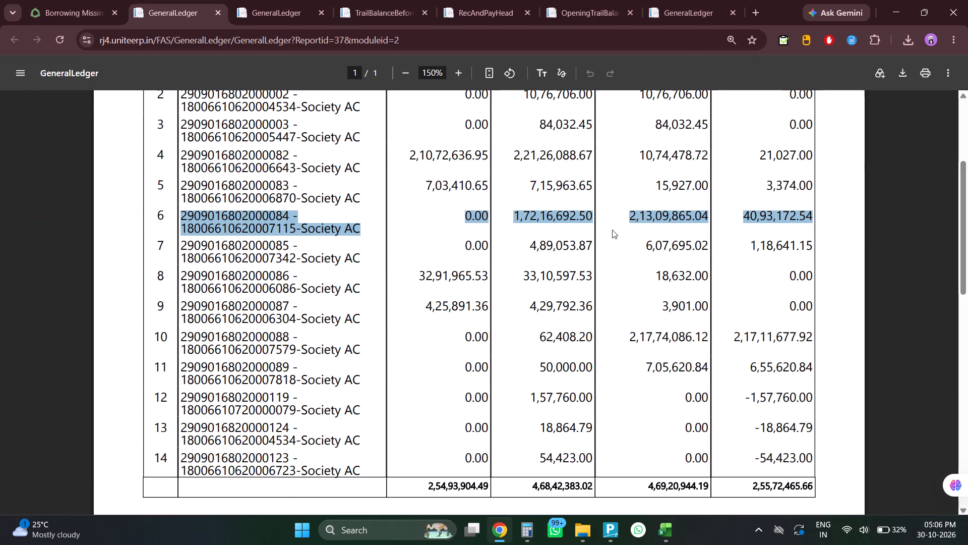
key(alt+Tab)
click(73, 0)
click(199, 0)
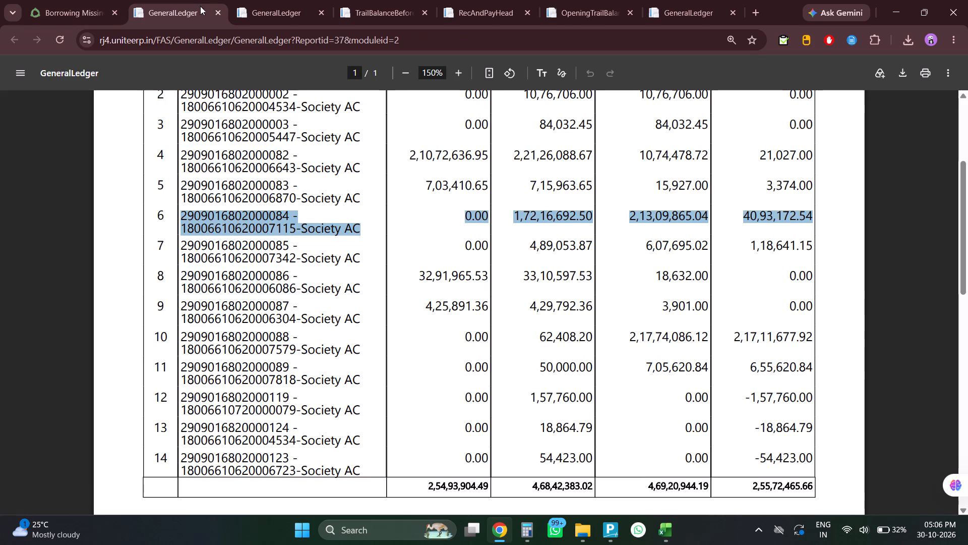
Set up a missing Disbursement transaction for the selected borrowing account with voucher type Transfer and the To Ledger option.
click(55, 0)
click(444, 155)
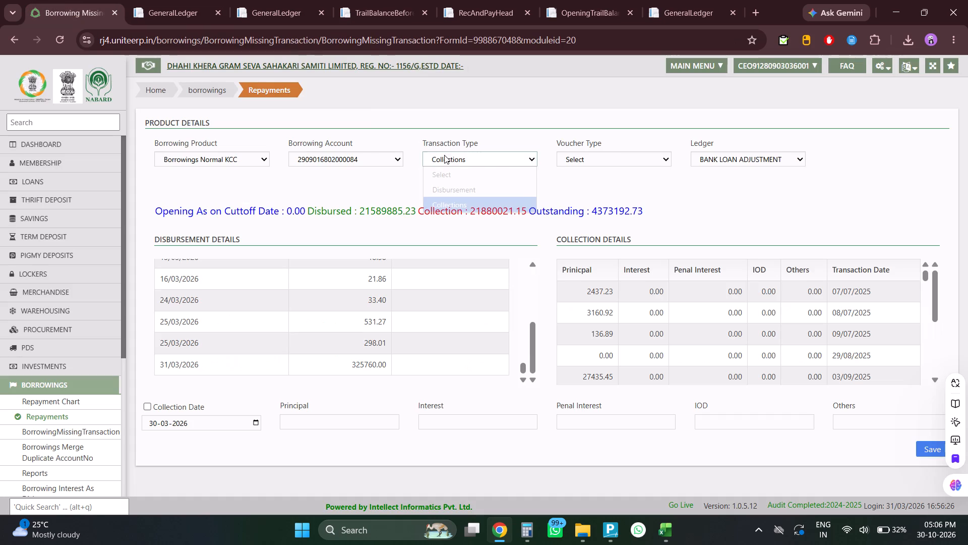
click(453, 181)
click(454, 159)
click(463, 185)
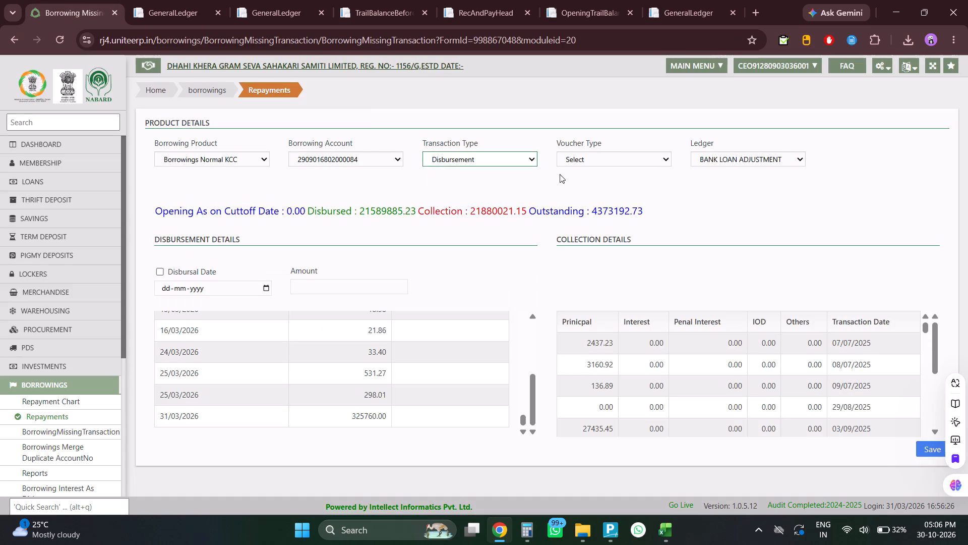
click(609, 159)
click(583, 201)
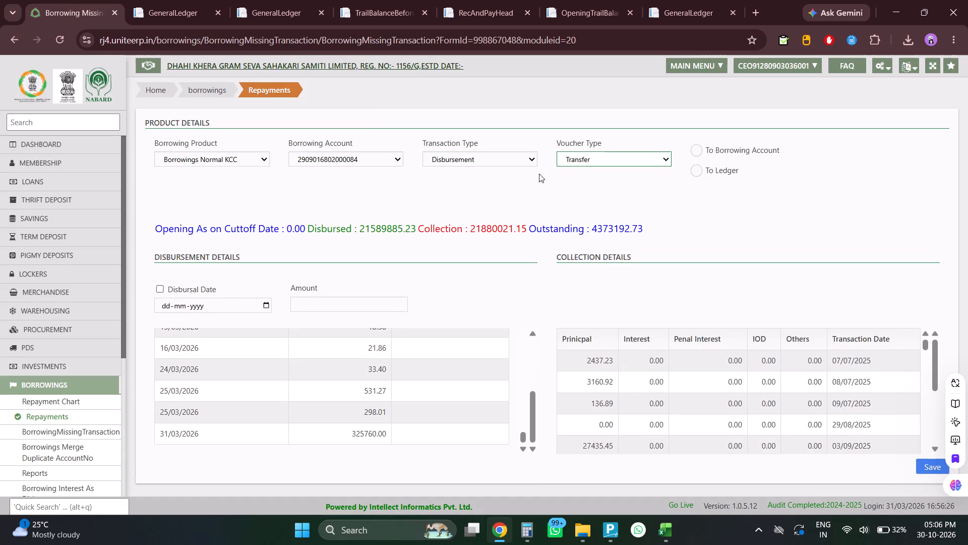
click(694, 170)
click(833, 159)
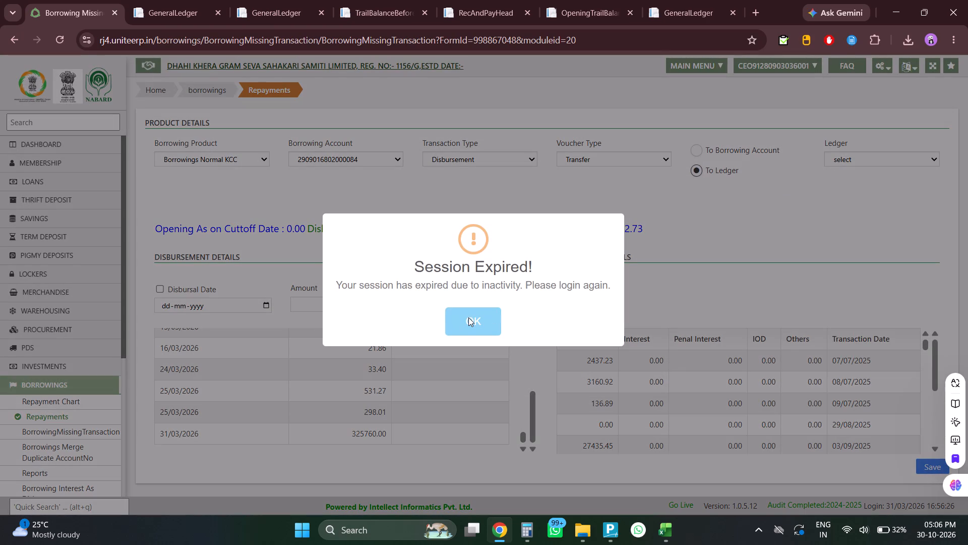
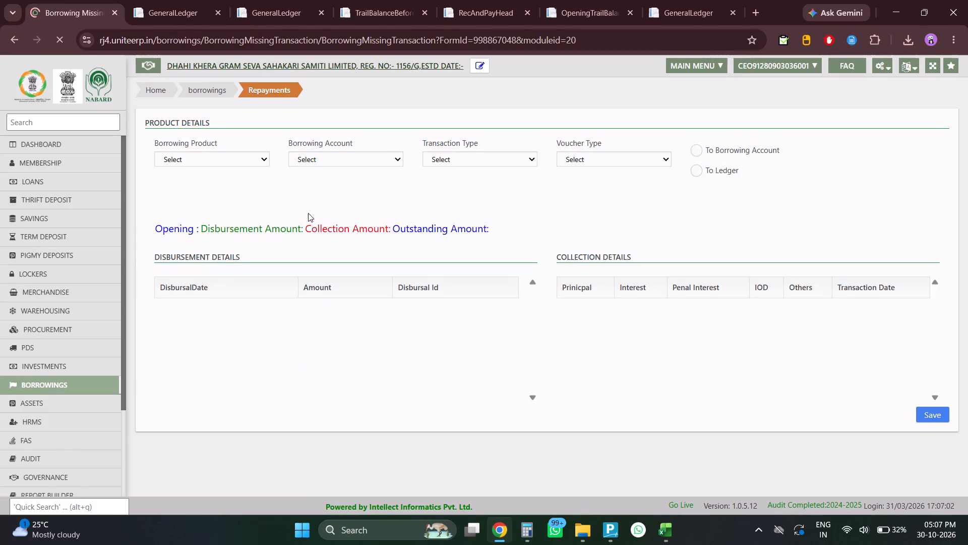
click(168, 0)
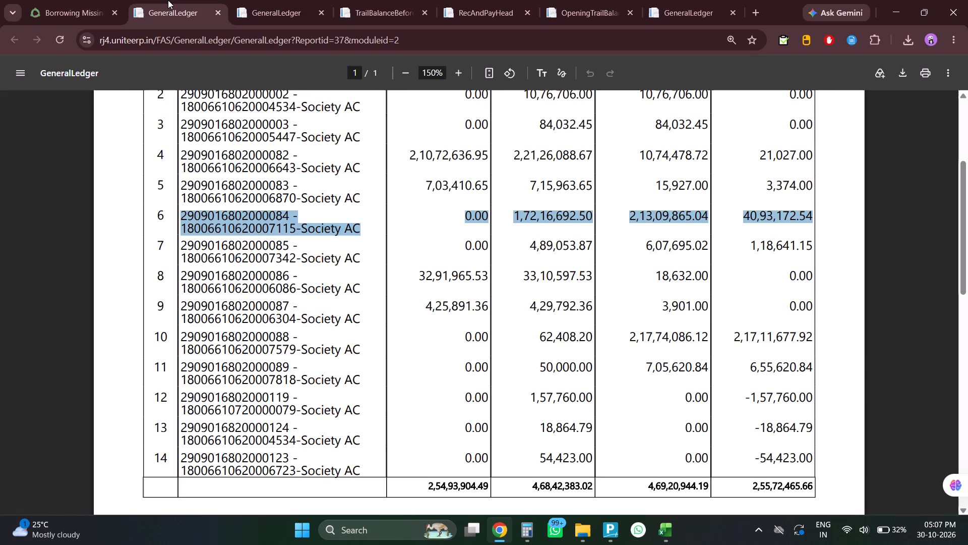
click(86, 11)
click(212, 164)
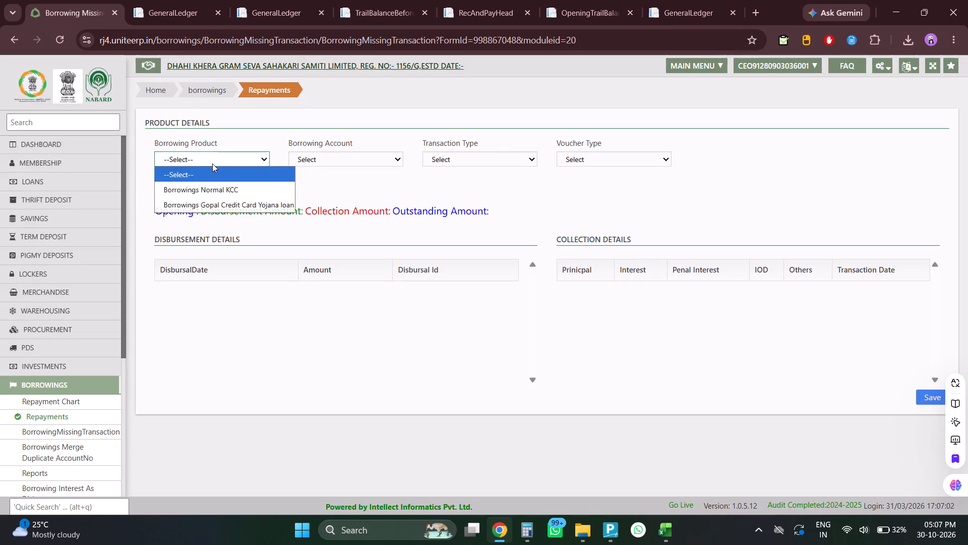
click(219, 188)
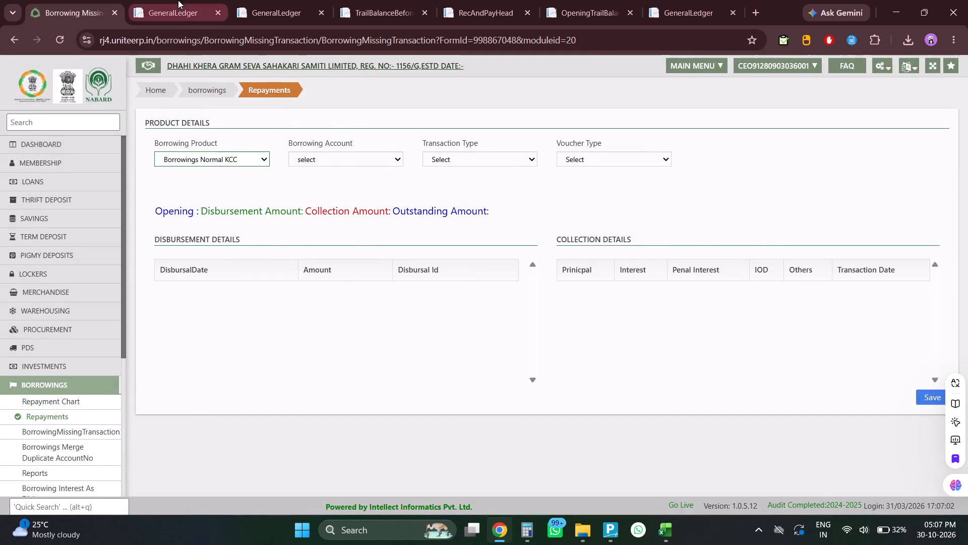
click(192, 0)
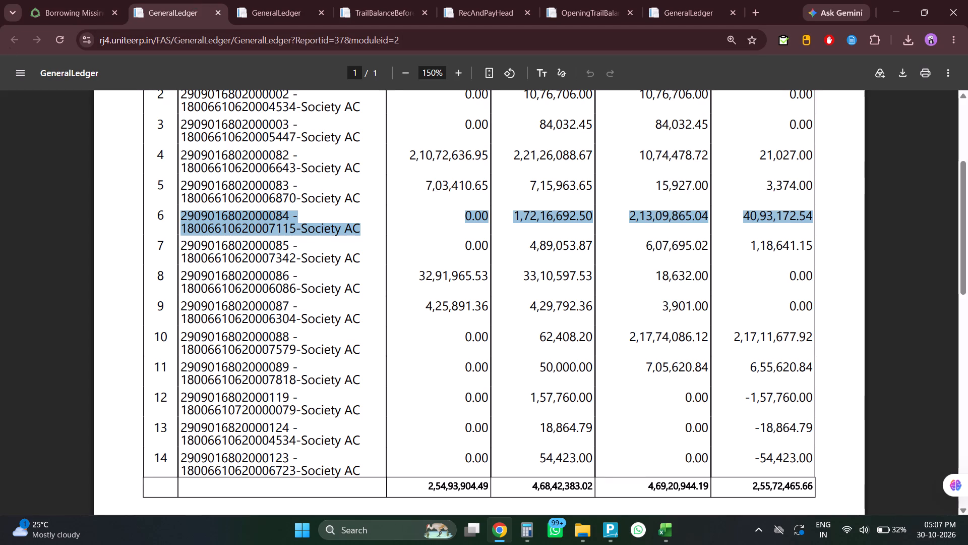
click(49, 0)
click(318, 159)
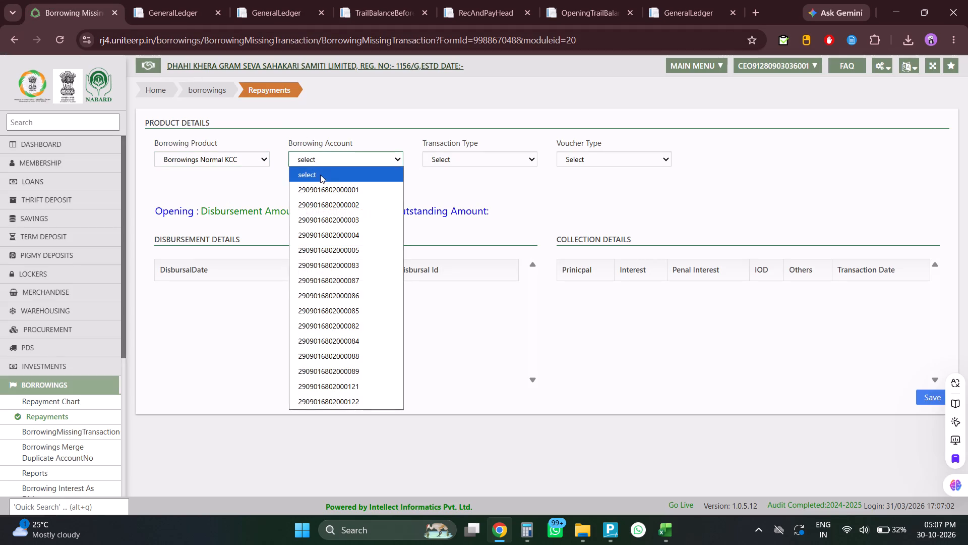
click(500, 223)
click(152, 0)
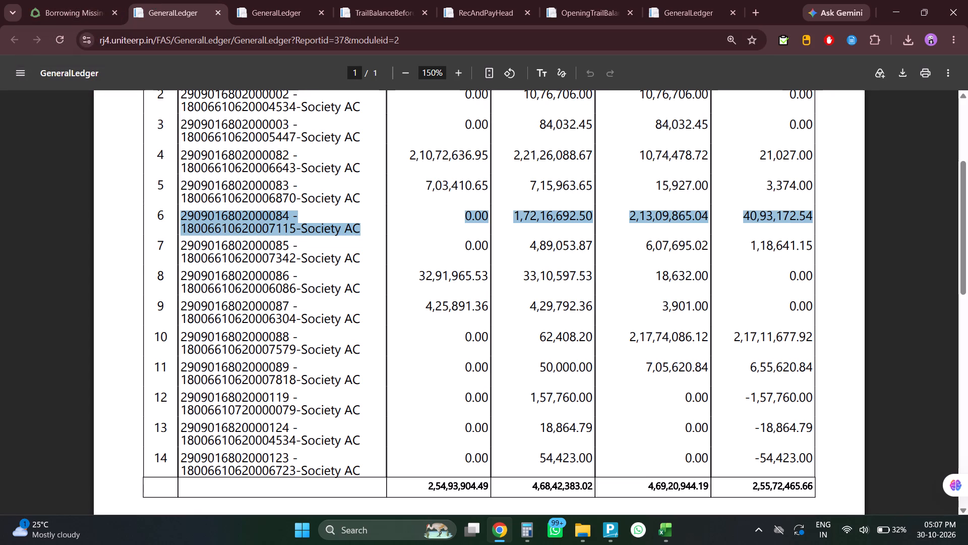
click(75, 6)
click(350, 161)
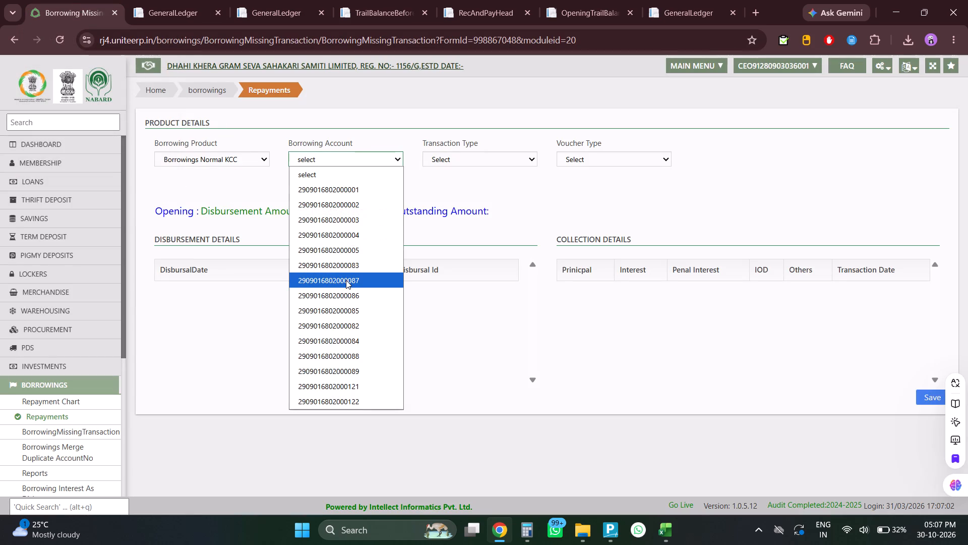
click(365, 338)
click(370, 187)
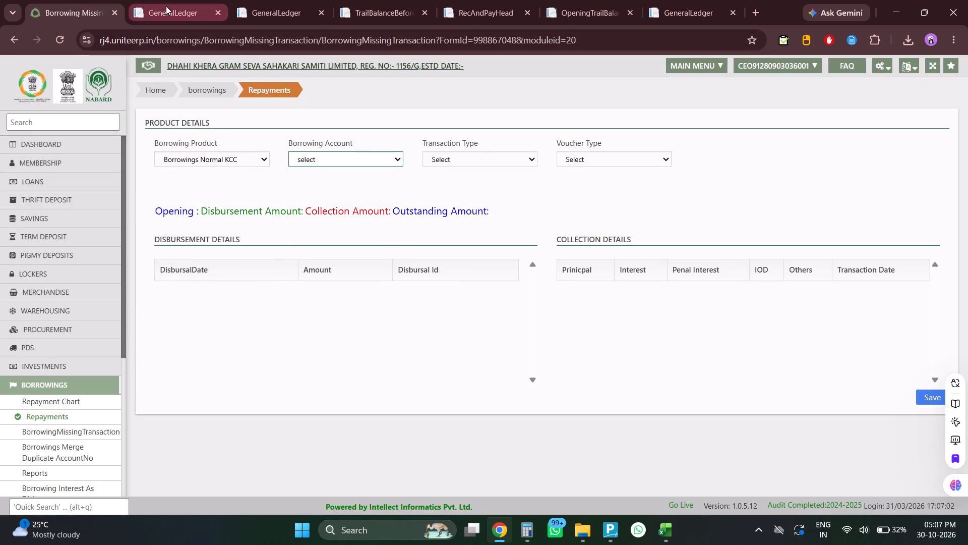
click(351, 181)
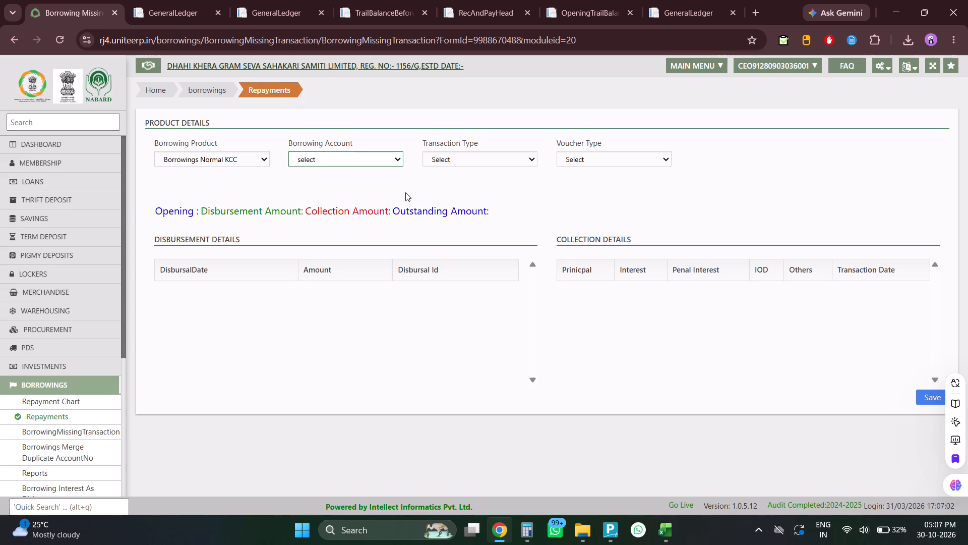
triple_click(405, 192)
click(405, 192)
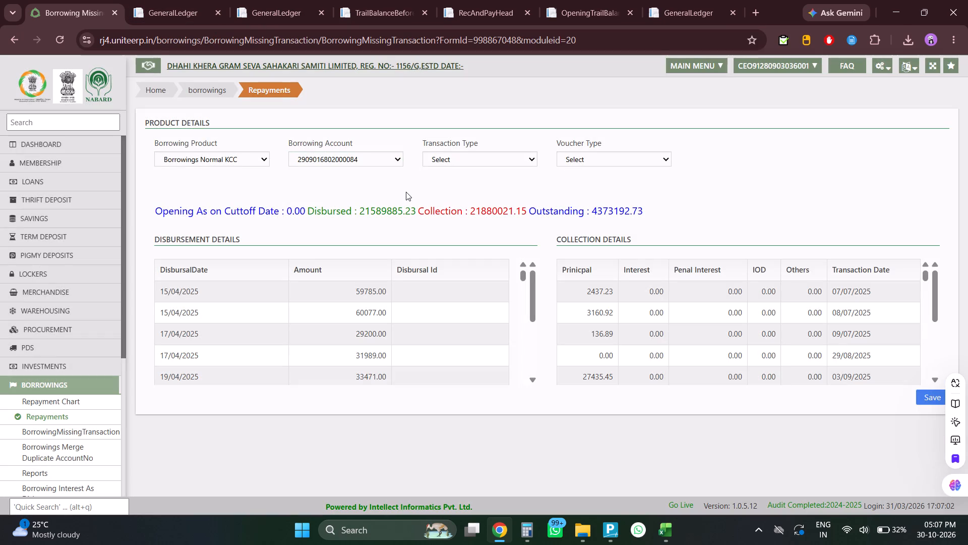
click(190, 0)
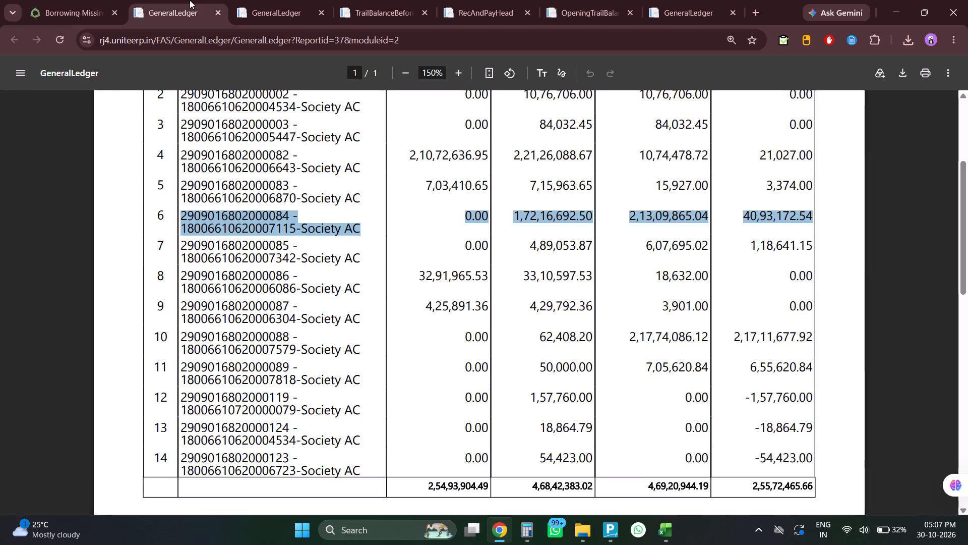
click(47, 0)
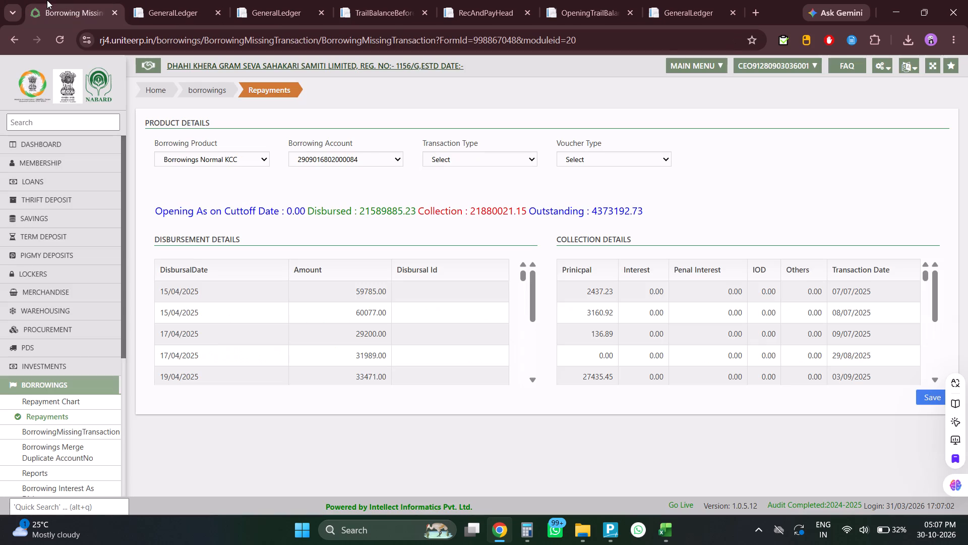
Set the transaction type to Disbursement, the voucher type to Transfer, and To Ledger with the ledger BANK LOAN ADJUSTMENT.
click(455, 156)
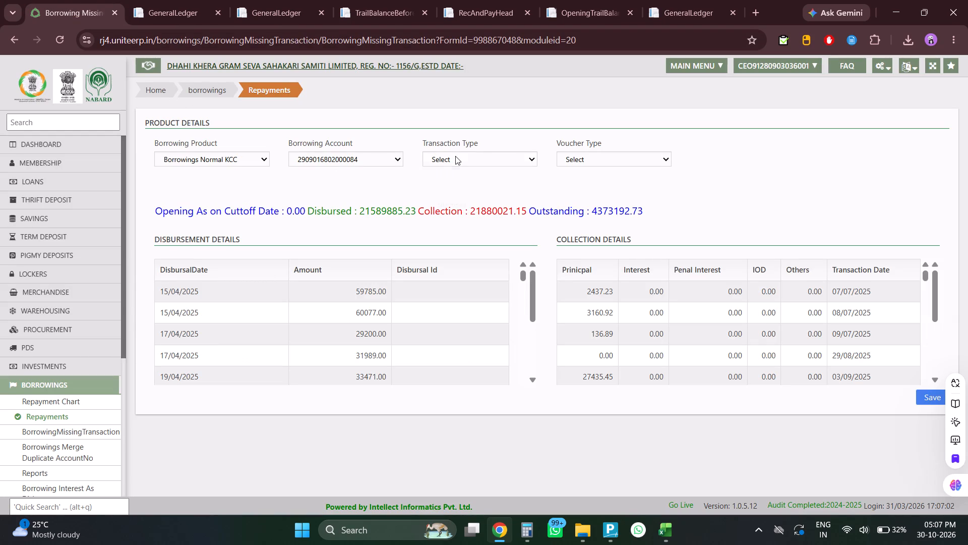
click(455, 188)
click(606, 155)
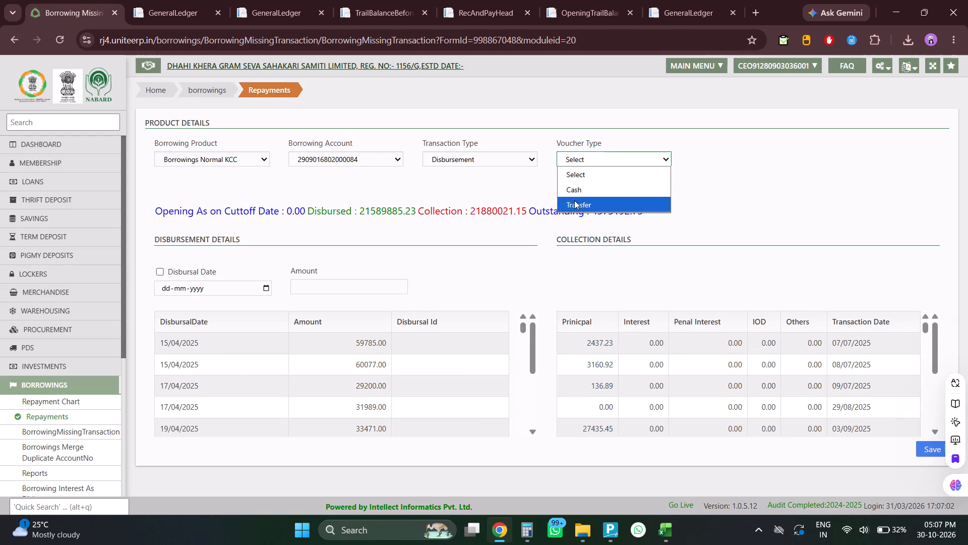
click(574, 202)
click(693, 170)
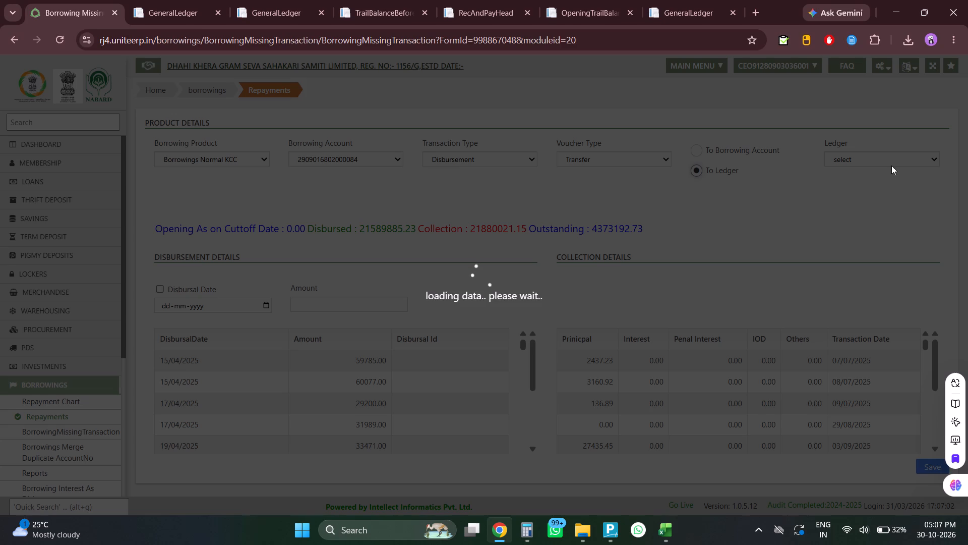
click(878, 157)
click(878, 157)
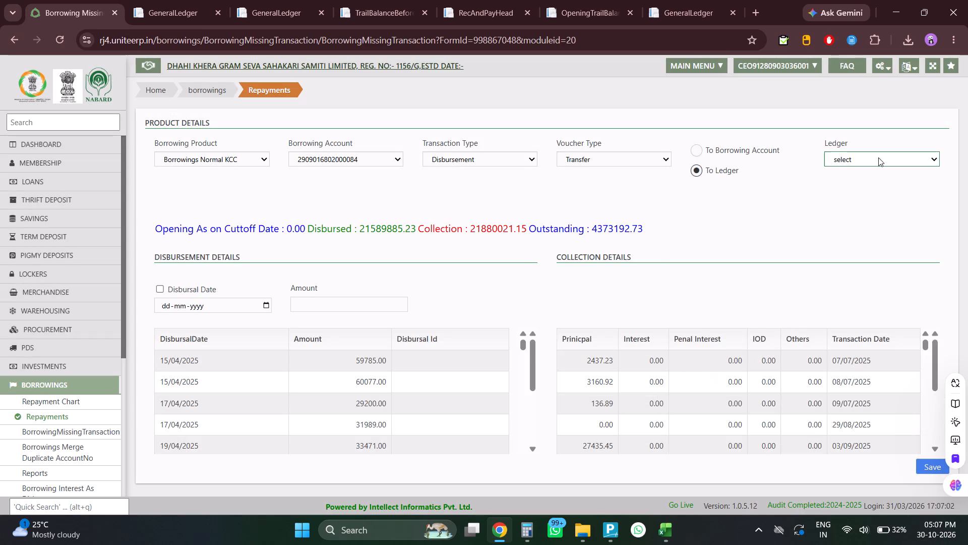
click(878, 157)
click(707, 427)
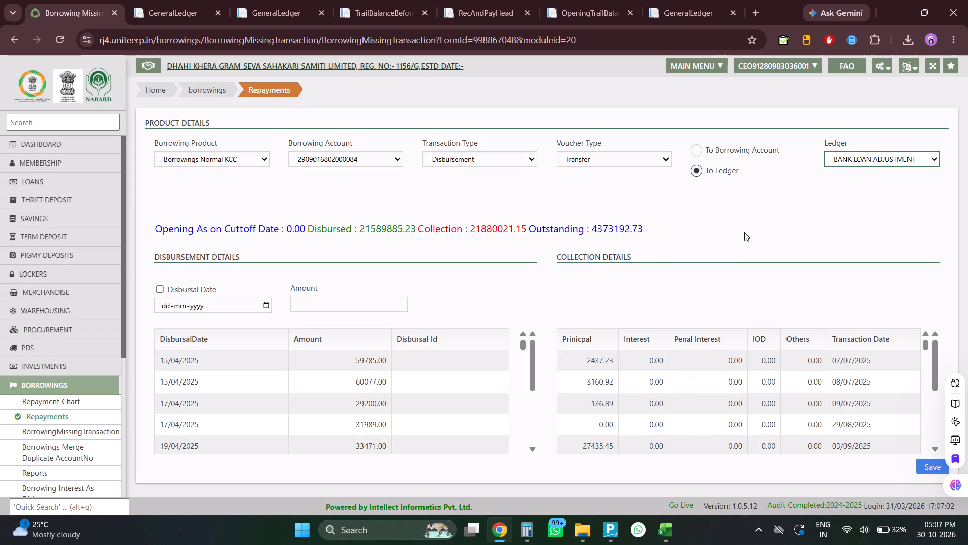
click(741, 212)
Copy the difference 2,80,020.19 from cell D11 of the BRS sheet into the disbursement Amount.
key(alt+Tab)
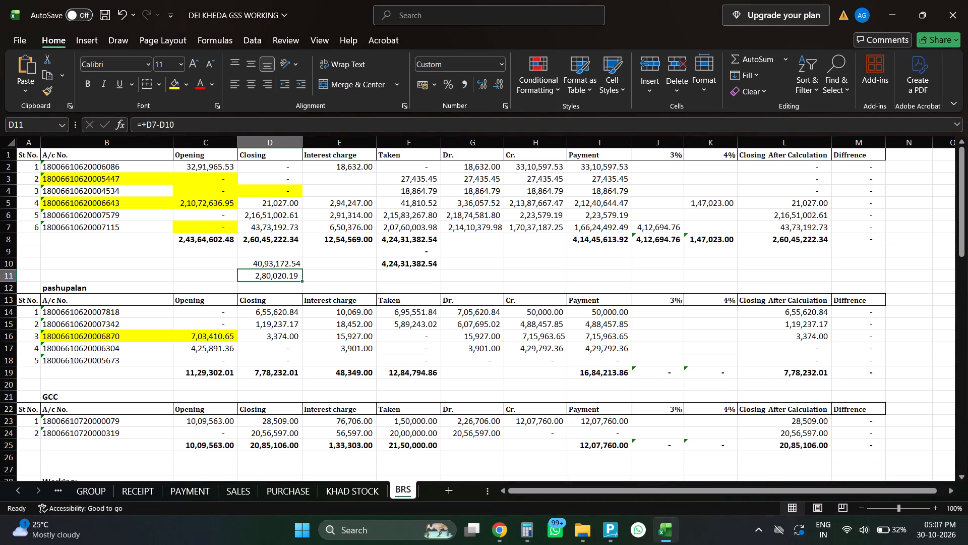
key(ctrl+c)
key(alt+Tab)
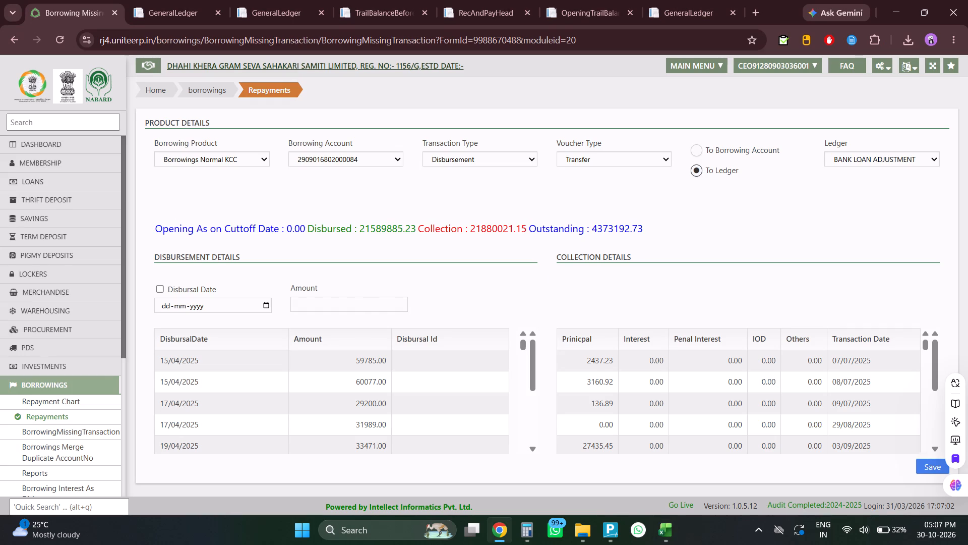
click(366, 303)
key(ctrl+v)
click(369, 281)
key(alt+Tab)
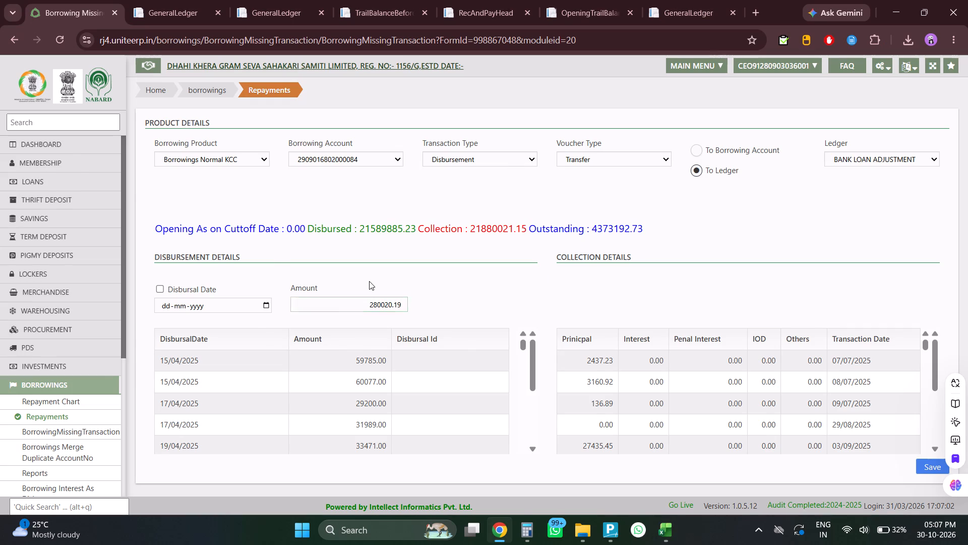
key(alt+Tab)
Set the disbursal date to 30-03-2026 and save the missing disbursement transaction.
click(166, 307)
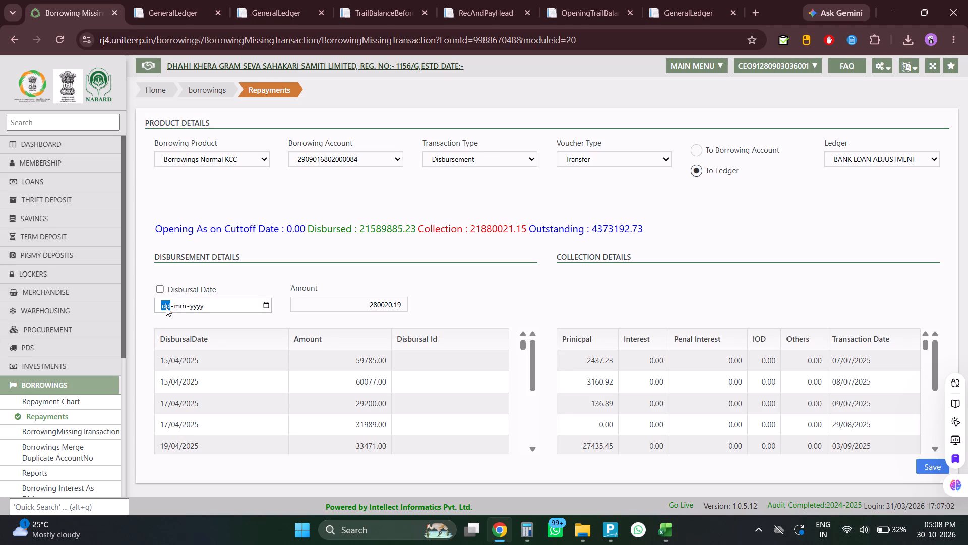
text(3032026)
click(408, 269)
click(691, 269)
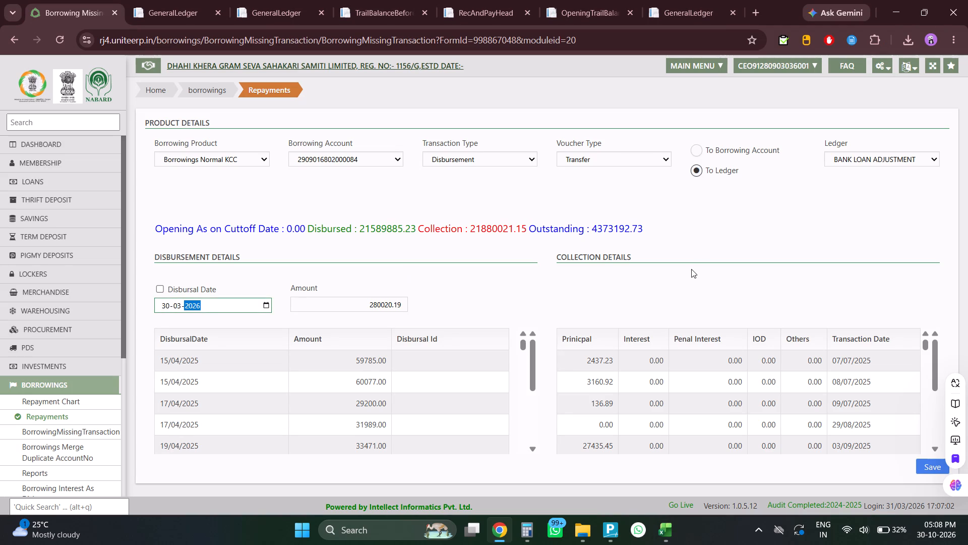
click(923, 469)
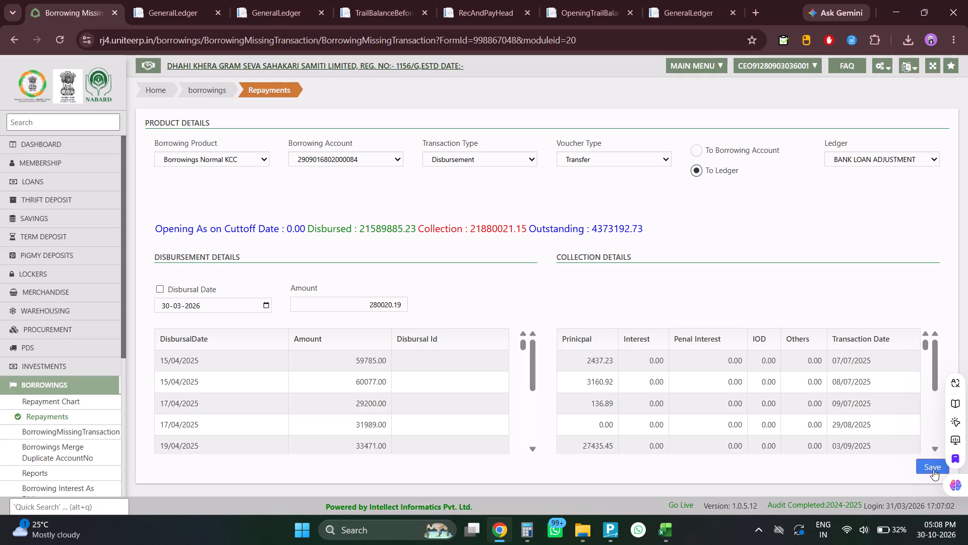
click(935, 466)
click(935, 465)
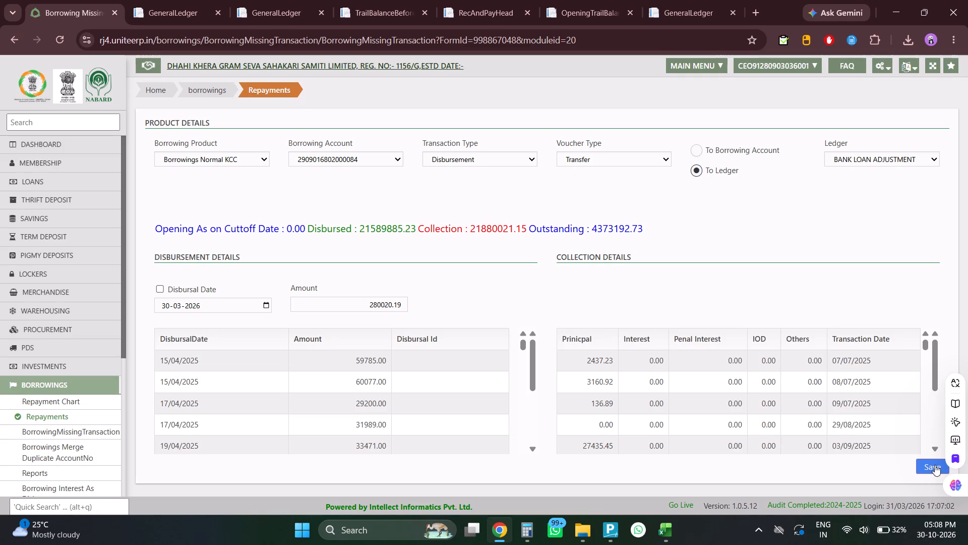
click(935, 465)
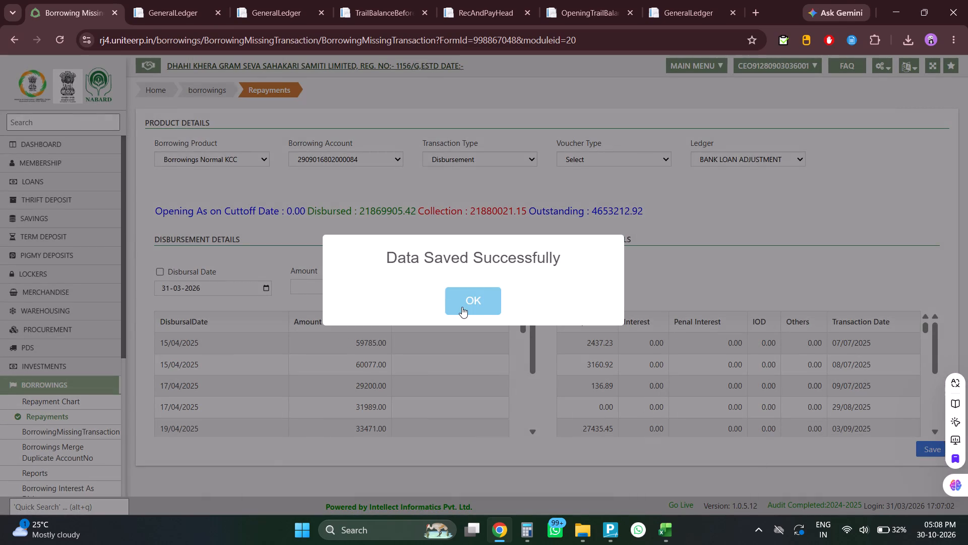
click(459, 308)
Reload the General Ledger report and check the row of the account ending 7115 against the BRS sheet.
click(172, 0)
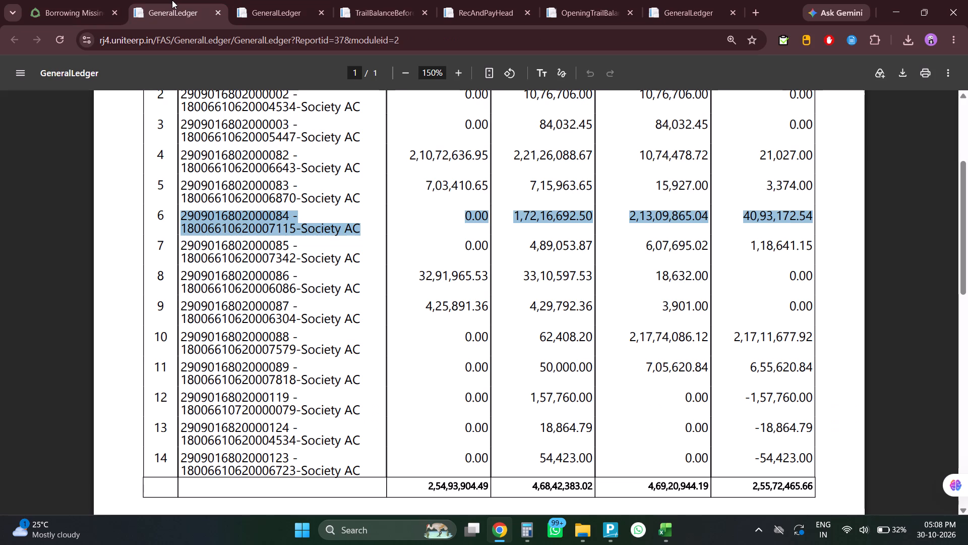
key(F5)
key(Return)
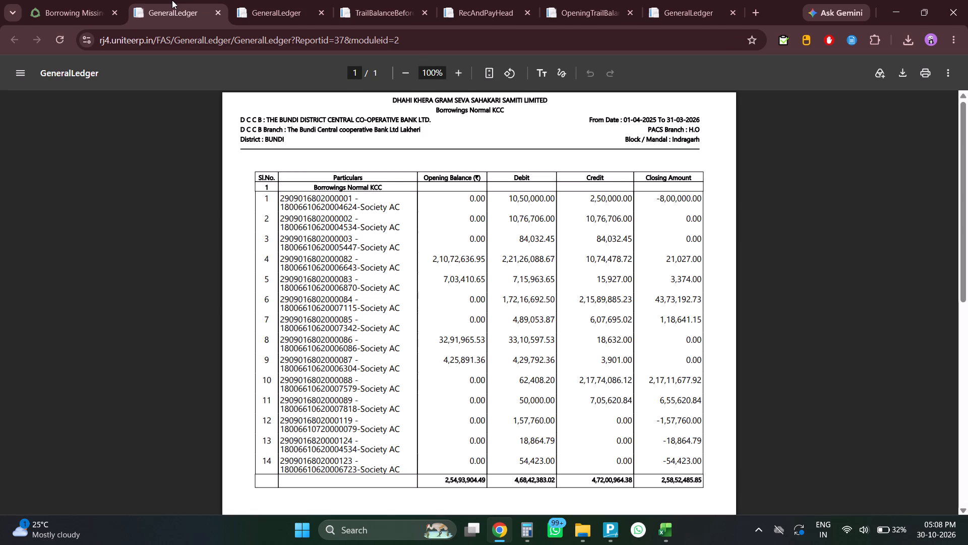
triple_click(453, 74)
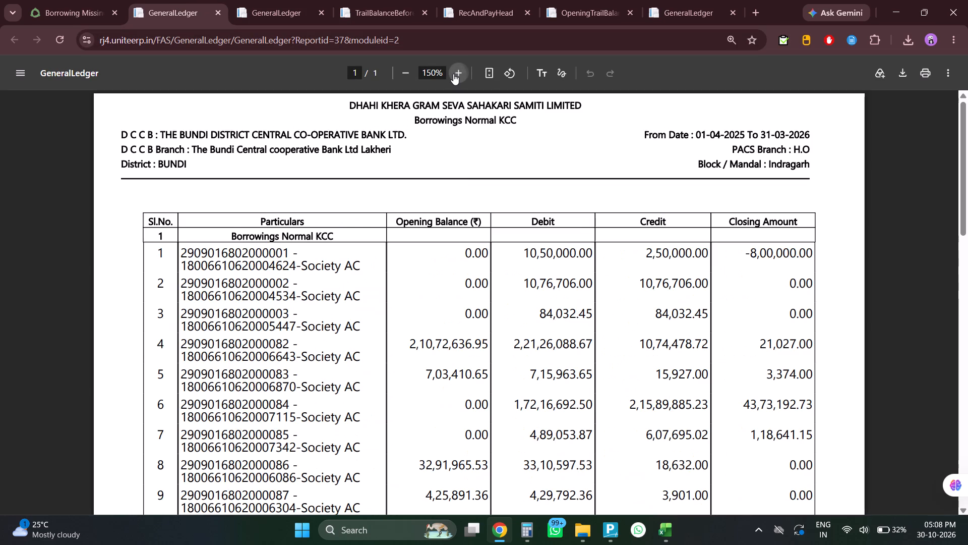
scroll(298, 280, down, 1)
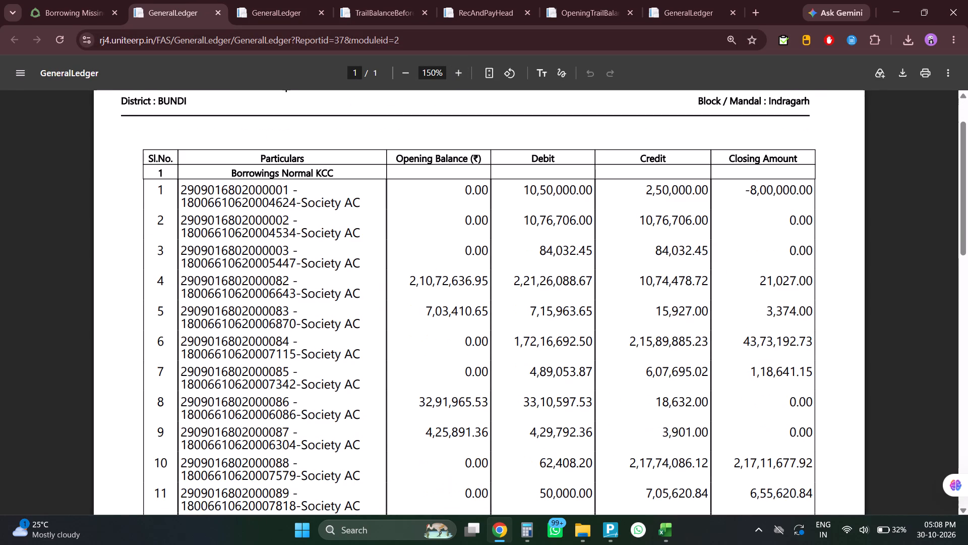
drag(178, 339, 837, 343)
key(alt+Tab)
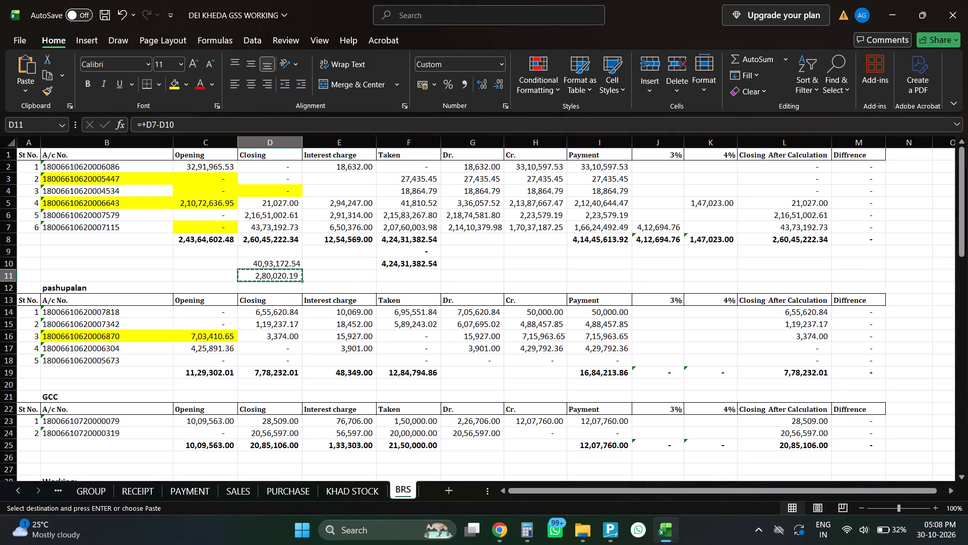
key(alt+Tab)
drag(744, 345, 829, 341)
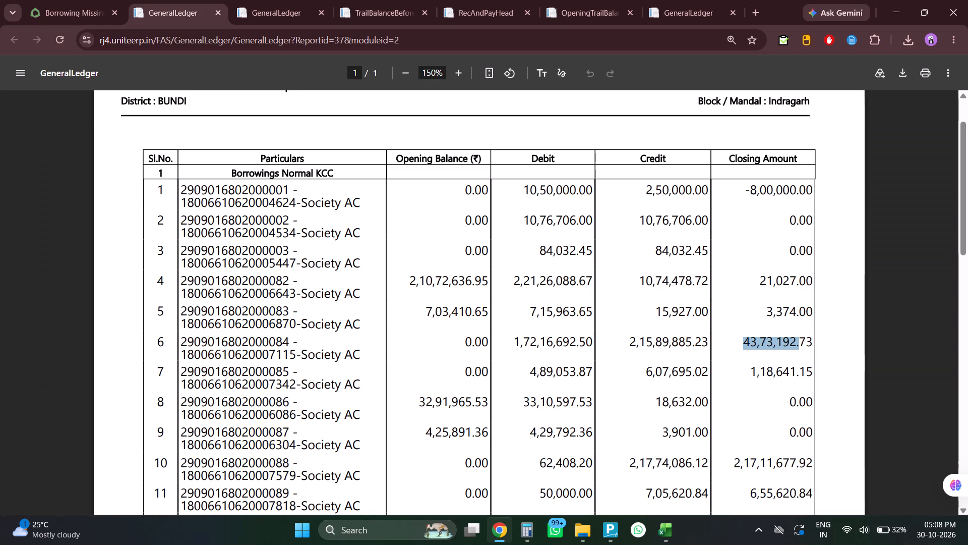
drag(829, 341, 831, 341)
key(ctrl+c)
key(alt+Tab)
key(Up)
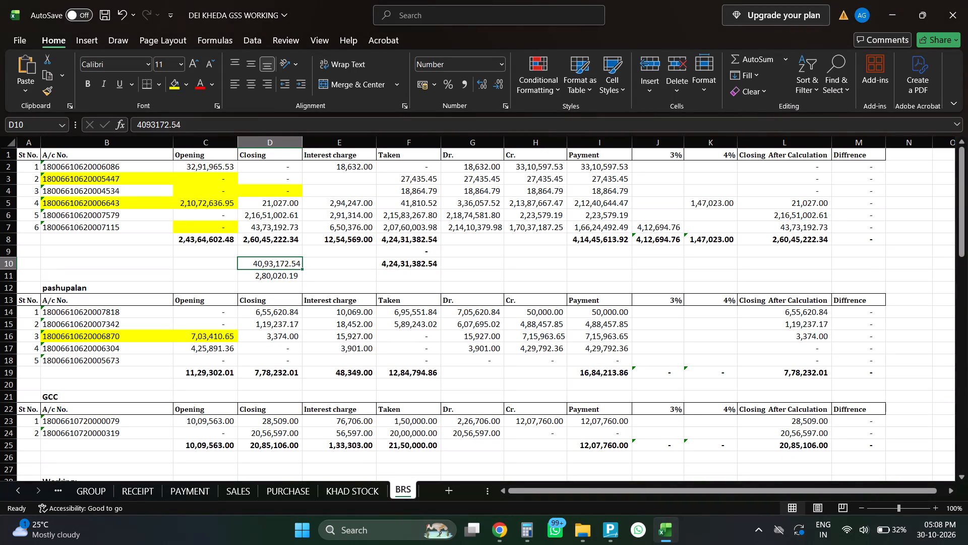
key(ctrl+v)
Compare the BRS sheet's closing figures for the account ending 7115 with the reloaded General Ledger.
key(alt+Tab)
key(alt+Tab)
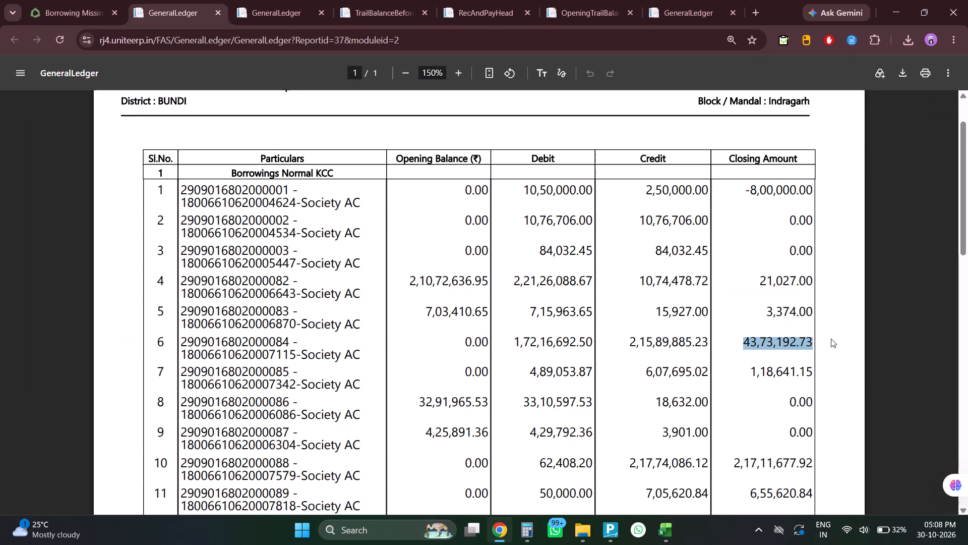
key(alt+Tab)
key(alt+Tab)
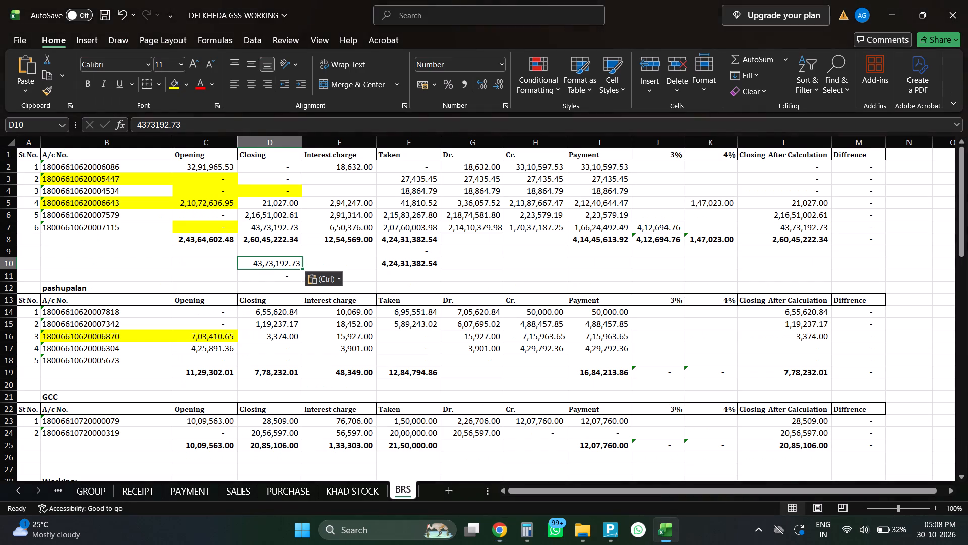
key(alt+Tab)
key(alt+Tab)
key(alt+Tab)
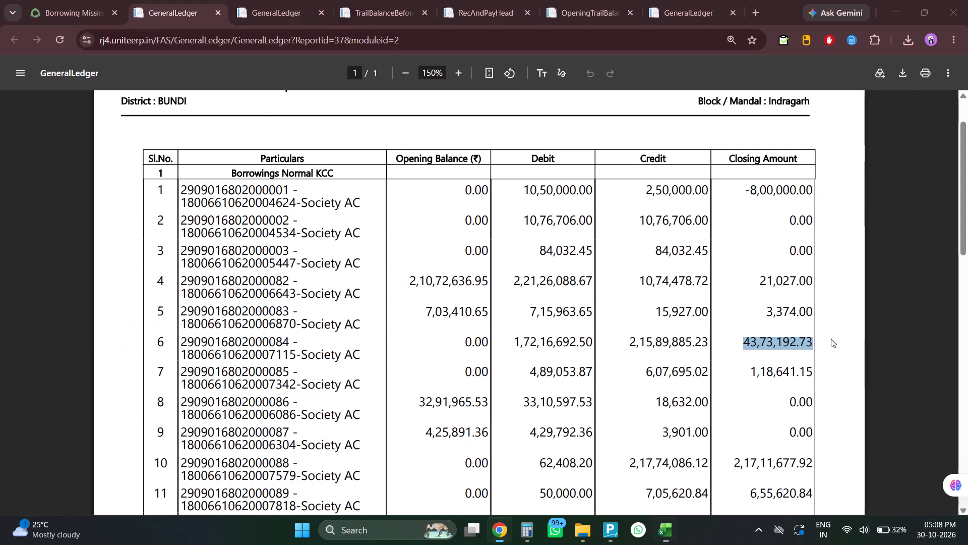
Clear the contents of cells D10:D11 in the BRS sheet.
key(alt+Tab)
key(shift+Down)
key(Delete)
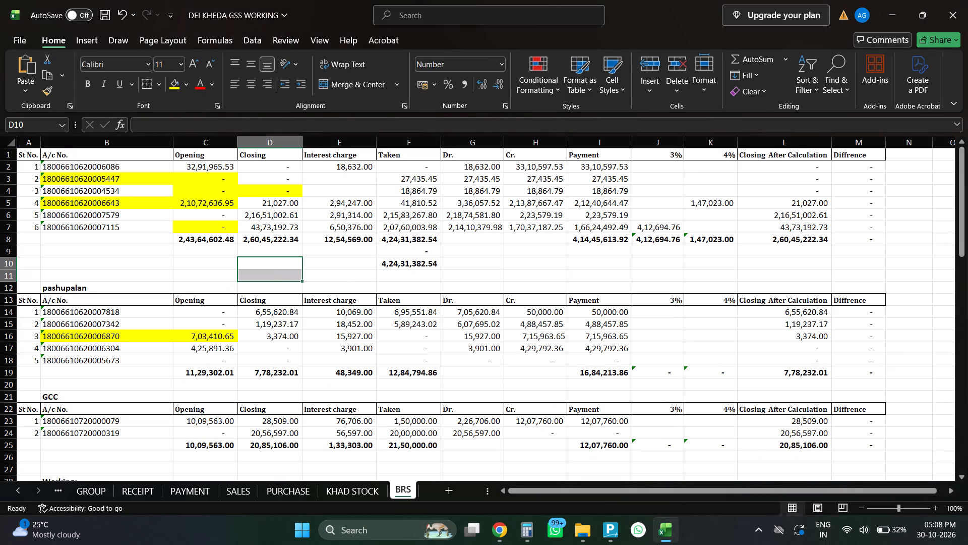
Compare the General Ledger row of the account ending 7115 with its row in the BRS sheet, including the closing amount.
click(290, 227)
key(alt+Tab)
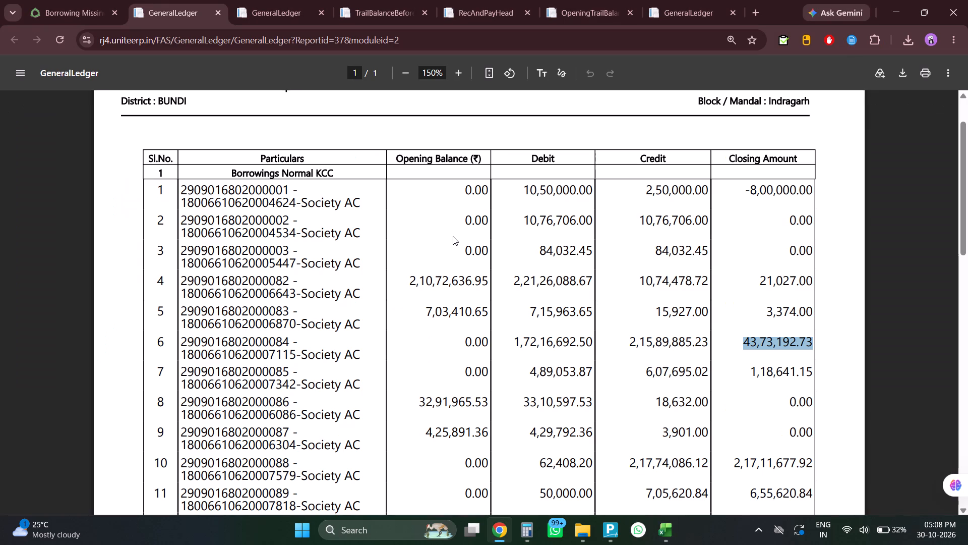
scroll(394, 226, down, 1)
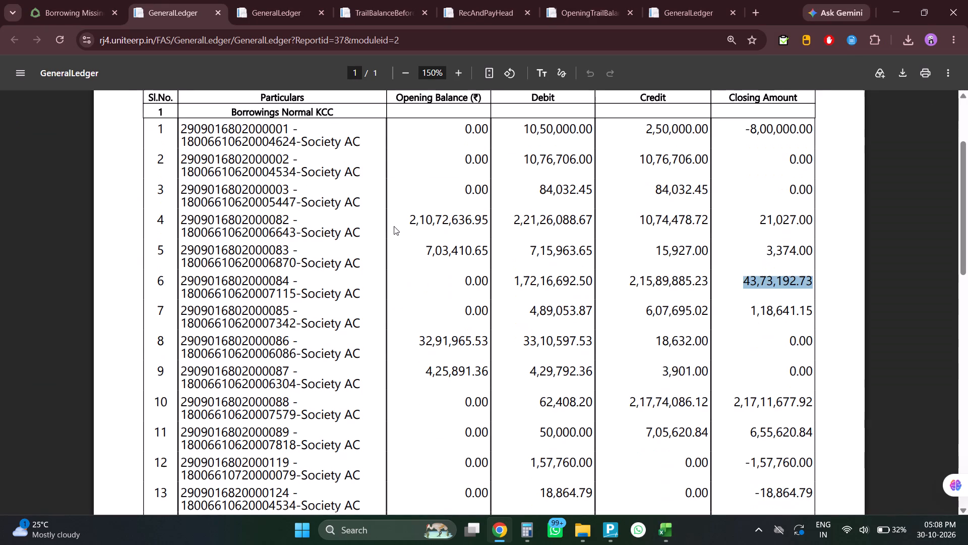
drag(181, 278, 420, 293)
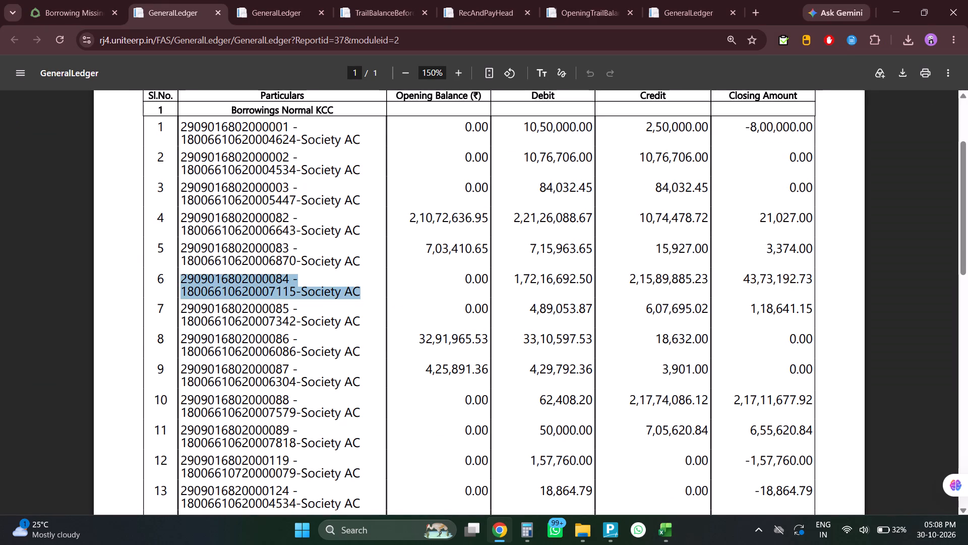
drag(420, 293, 854, 293)
key(alt+Tab)
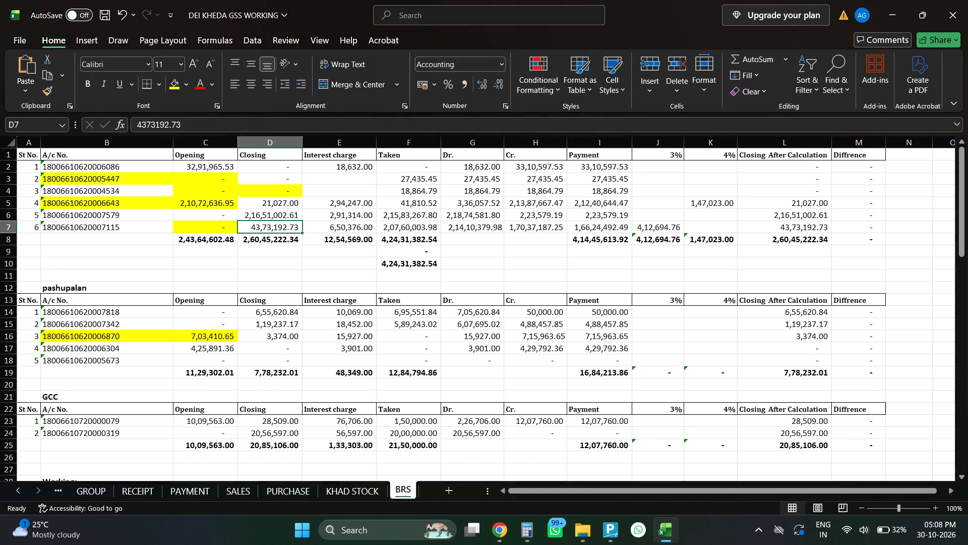
key(alt+Tab)
key(alt+Tab)
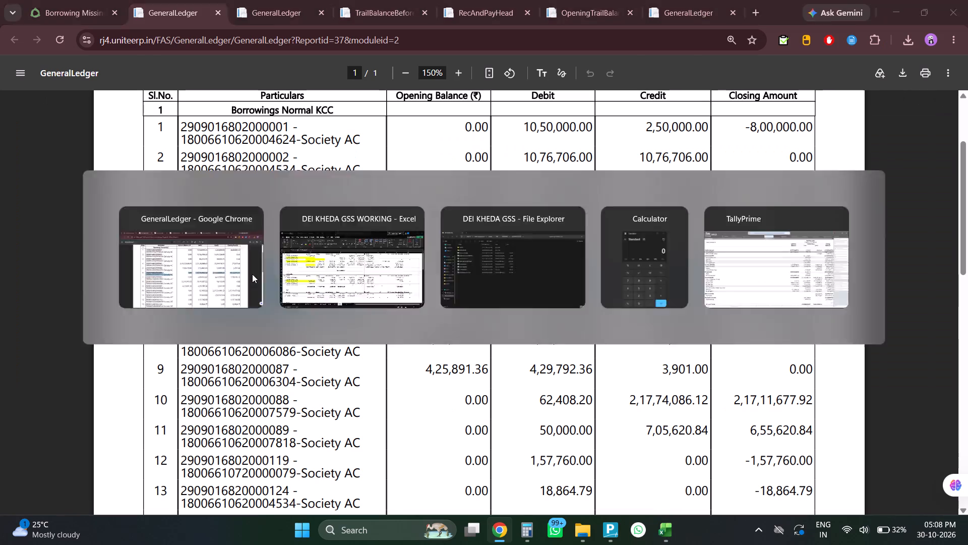
key(alt+Tab)
key(alt+Tab)
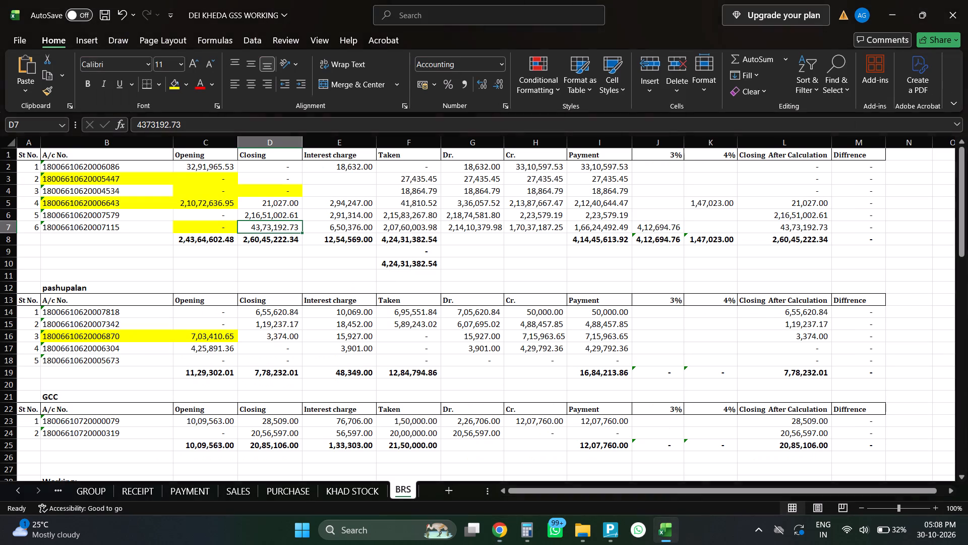
key(alt+Tab)
key(alt+Tab)
Highlight the account number cell B7, ending 7115, in yellow on the BRS sheet.
click(143, 226)
click(169, 87)
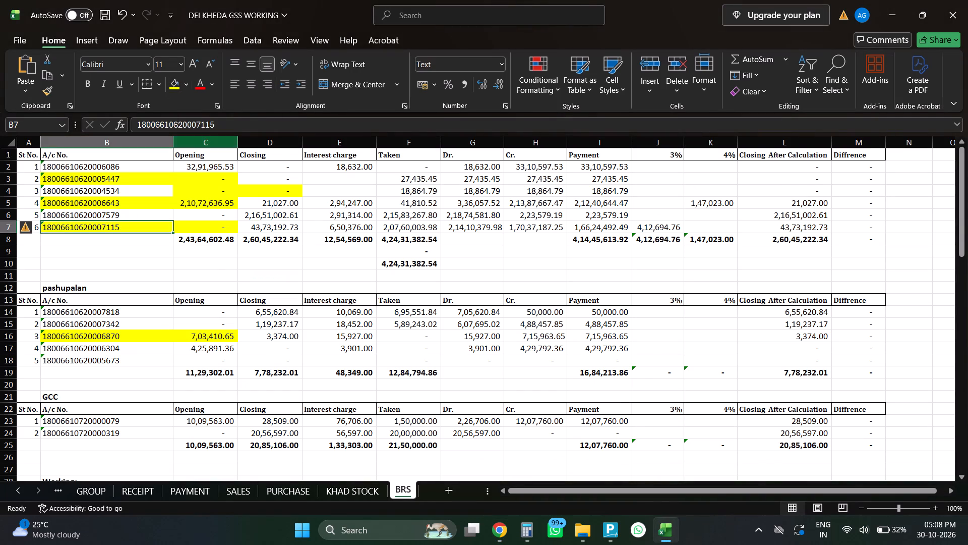
key(alt+Tab)
key(alt+Tab)
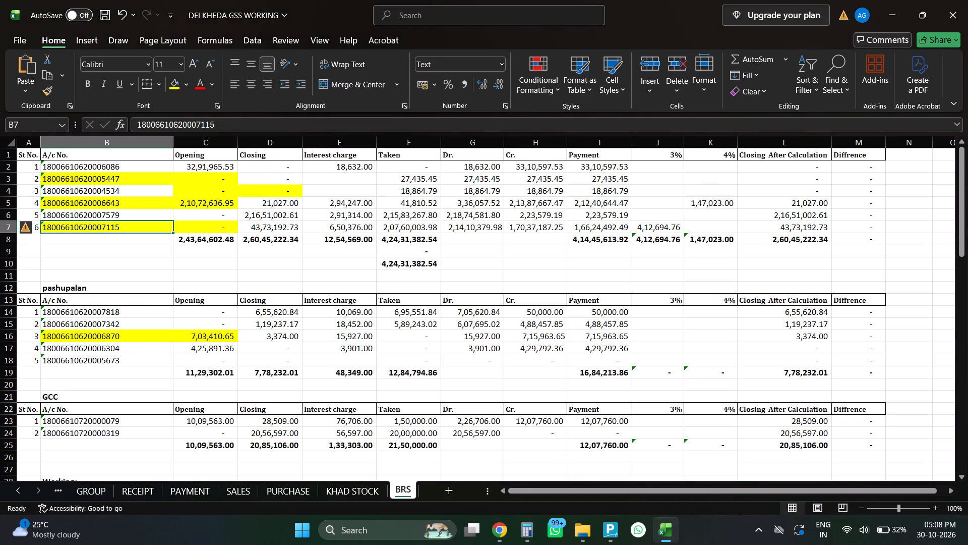
key(alt+Tab)
key(alt+Tab)
key(alt+Tab)
scroll(519, 299, down, 1)
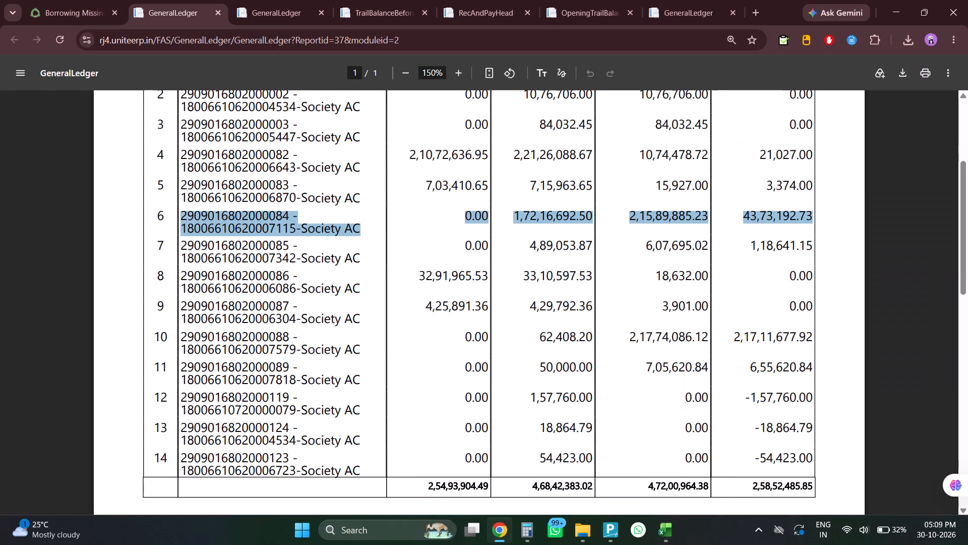
drag(182, 245, 735, 258)
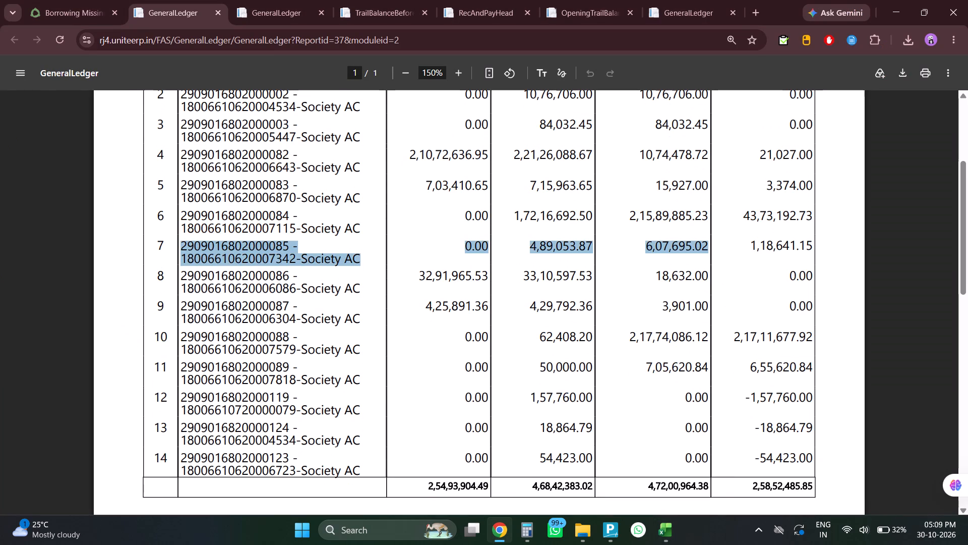
drag(735, 258, 814, 258)
key(alt+Tab)
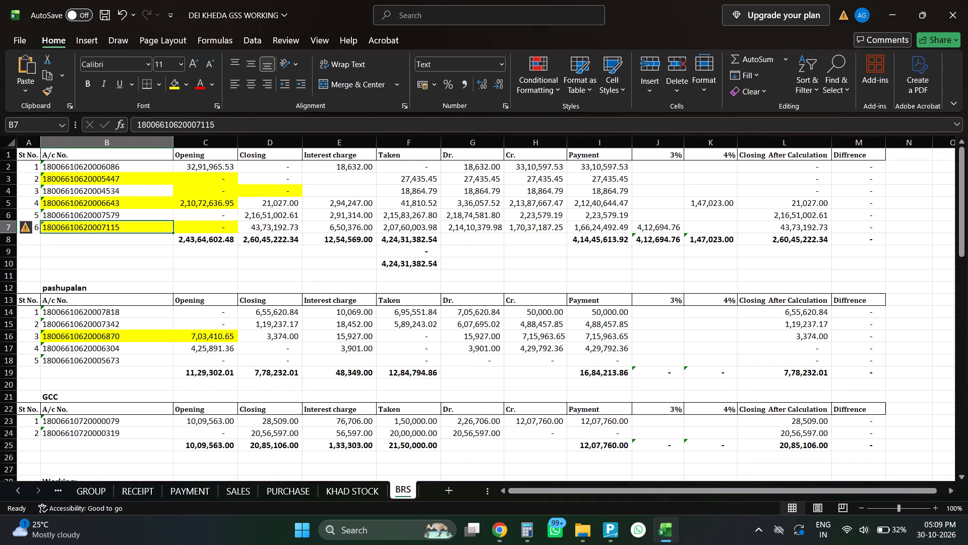
click(140, 322)
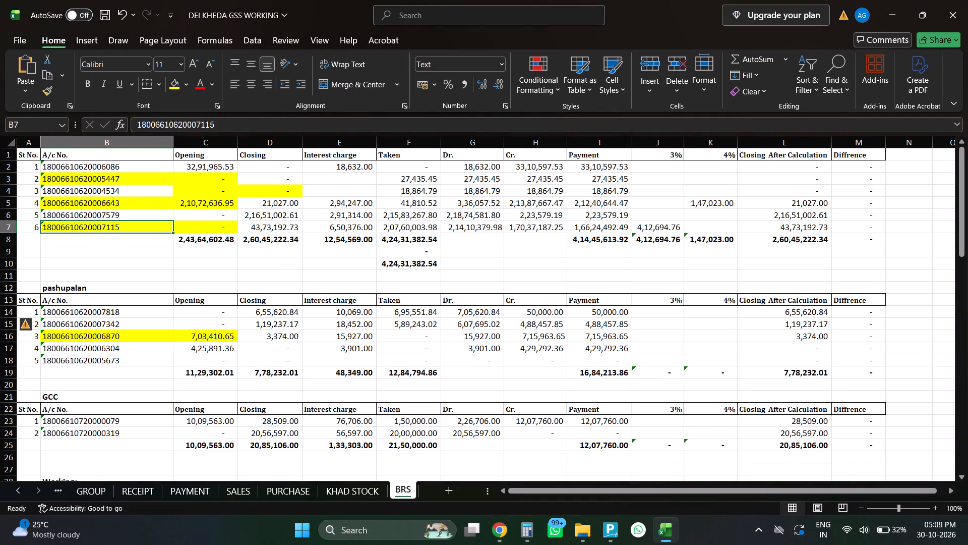
key(alt+Tab)
key(alt+Tab)
key(Right)
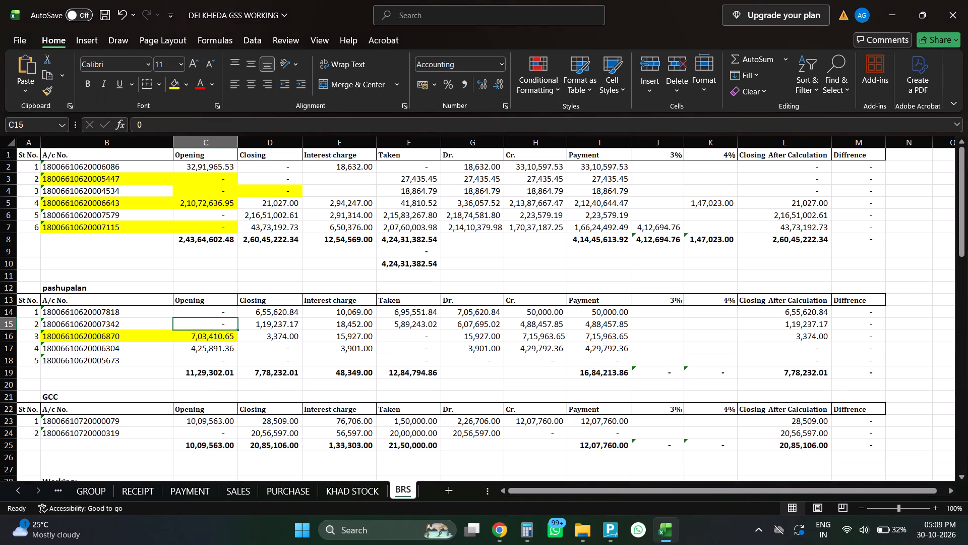
key(F4)
Load the borrowing account ending 0085 in the Borrowing Missing Transaction form for disbursement entries.
key(alt+Tab)
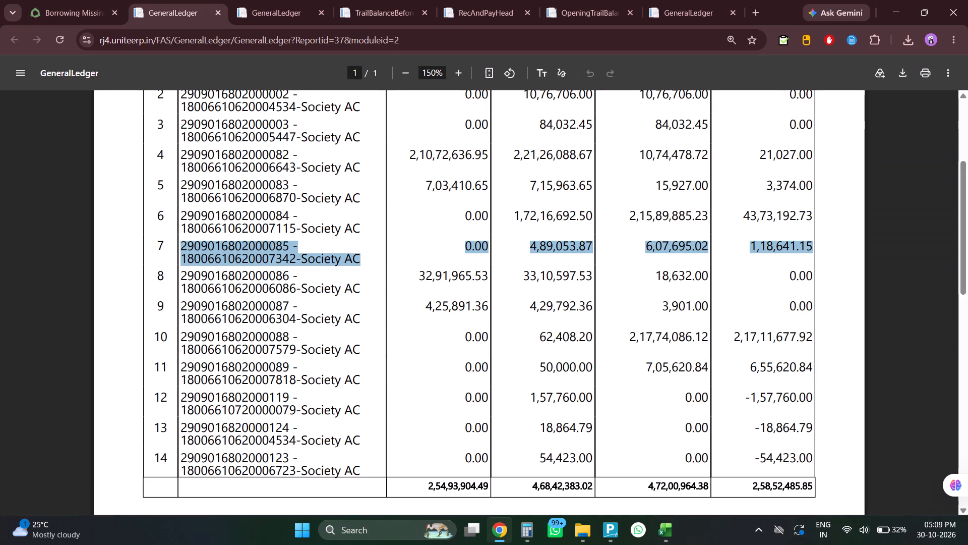
key(alt+Tab)
key(alt+Tab)
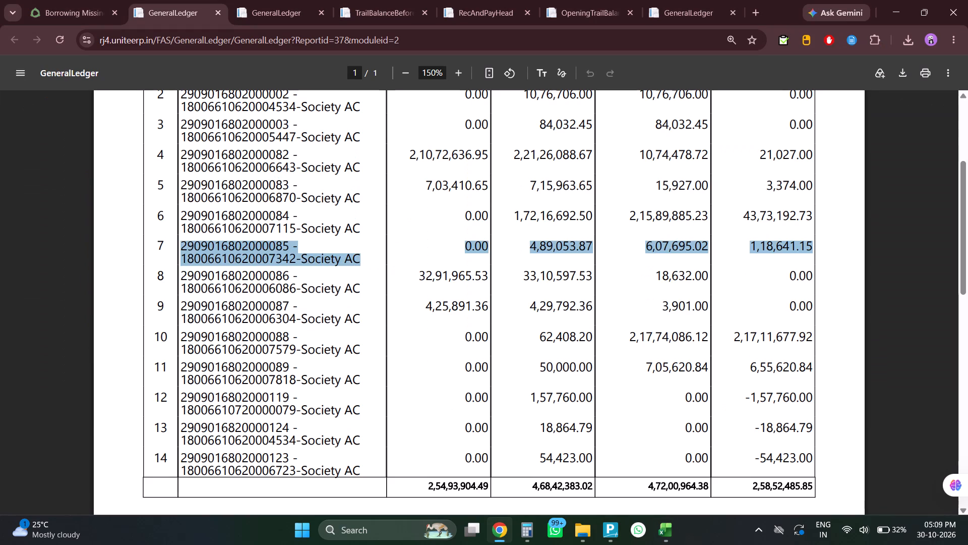
click(79, 0)
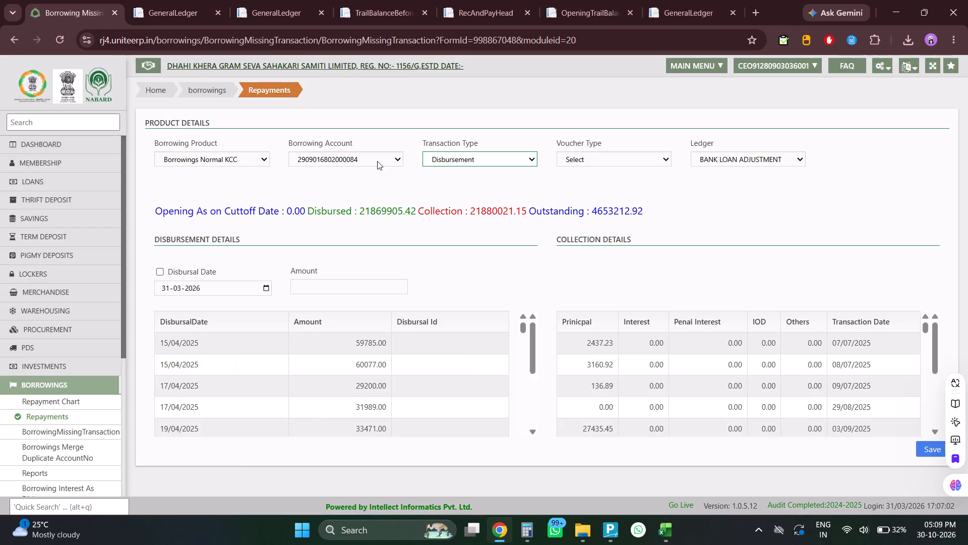
click(369, 155)
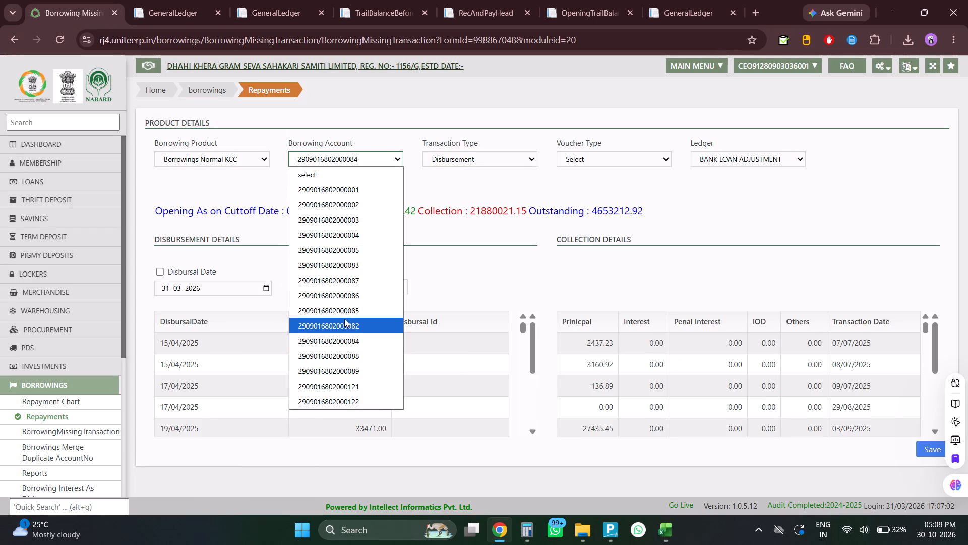
click(343, 309)
click(378, 172)
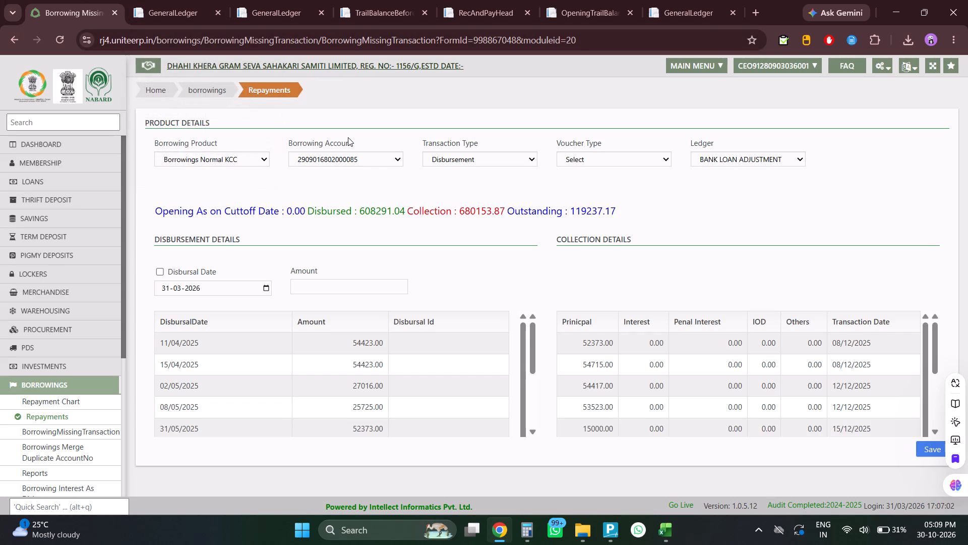
click(190, 18)
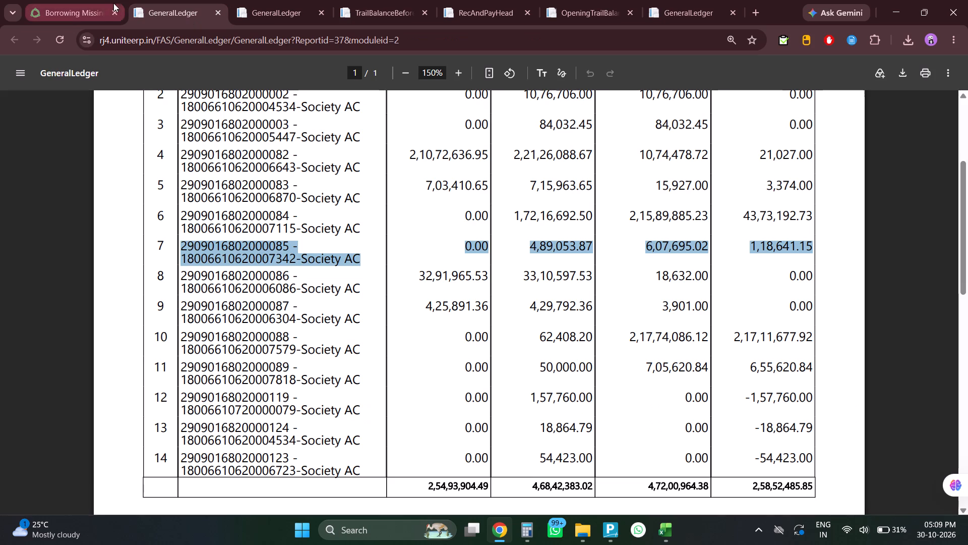
click(89, 3)
click(166, 0)
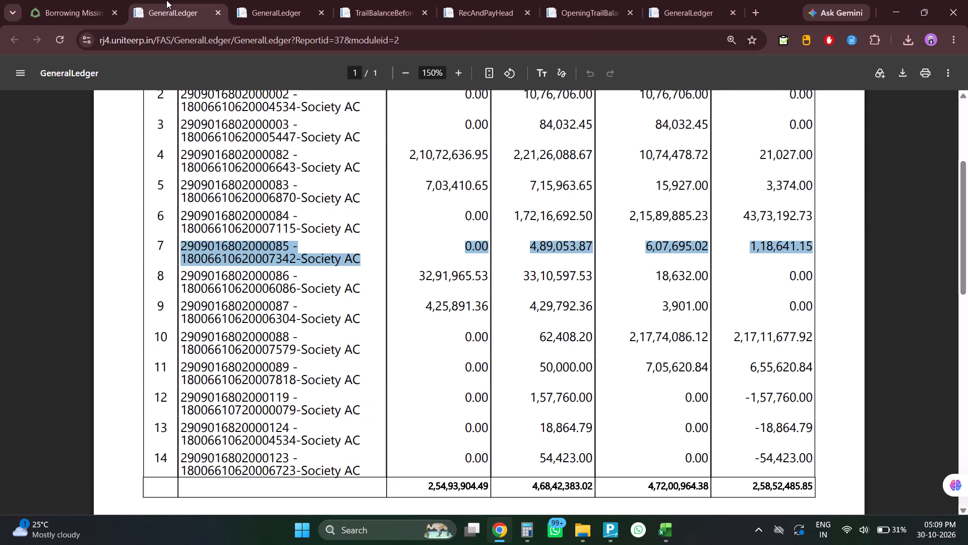
click(76, 3)
click(187, 17)
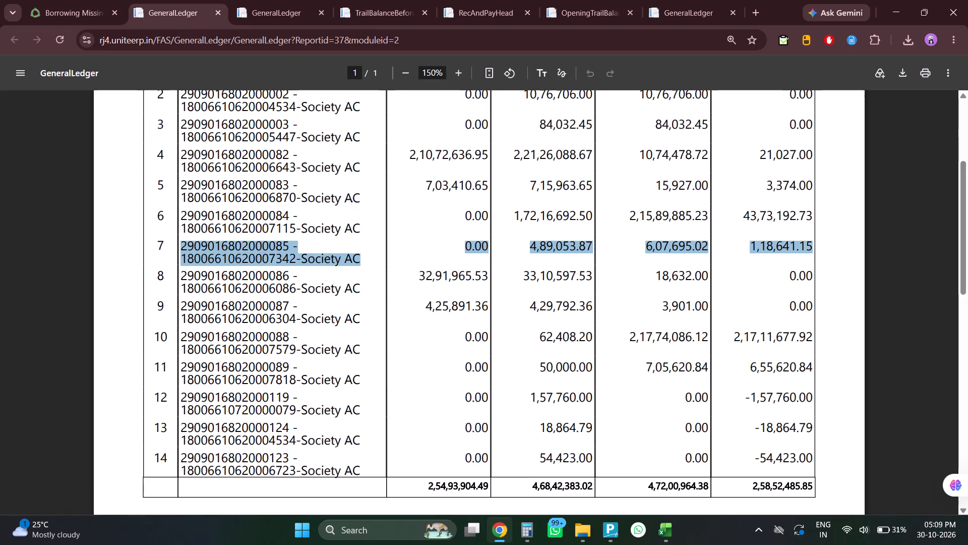
key(alt+Tab)
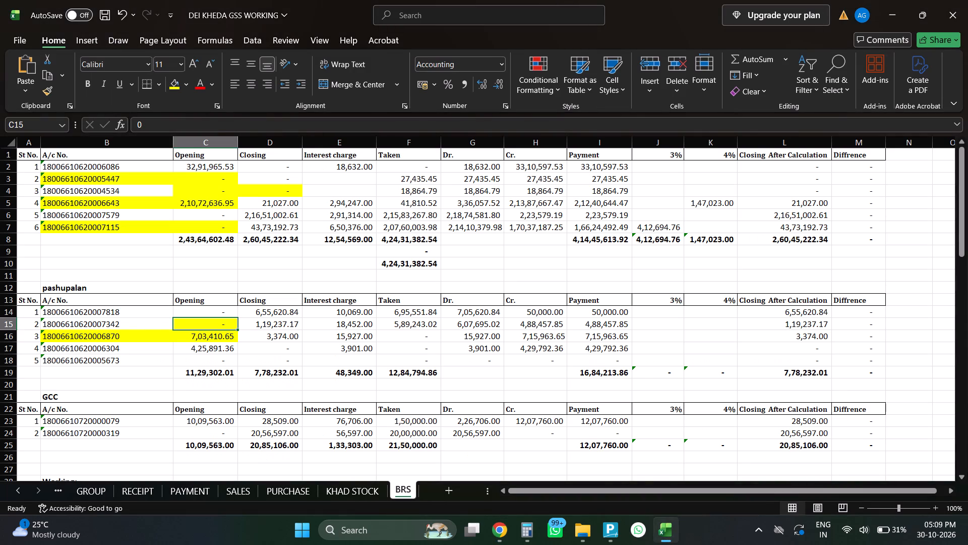
key(alt+Tab)
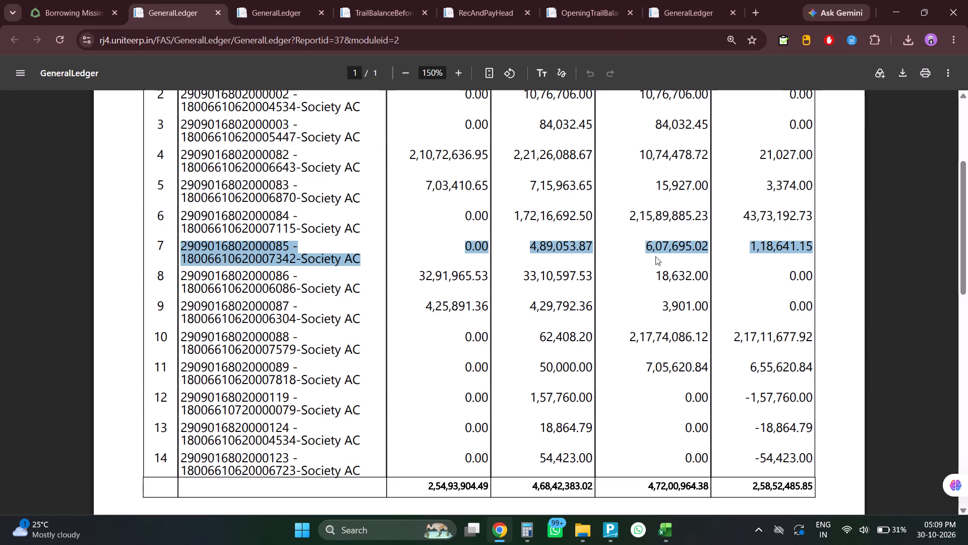
click(68, 0)
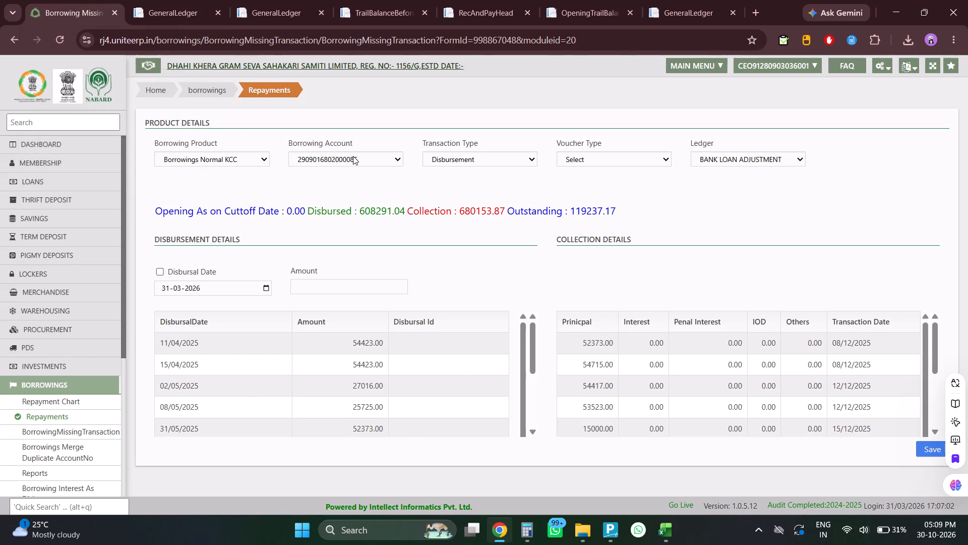
key(alt+Tab)
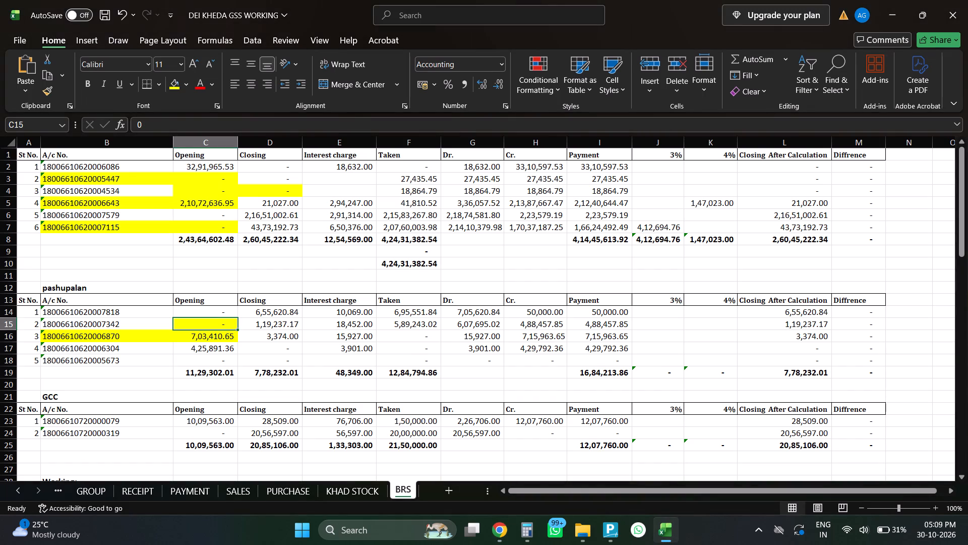
key(alt+Tab)
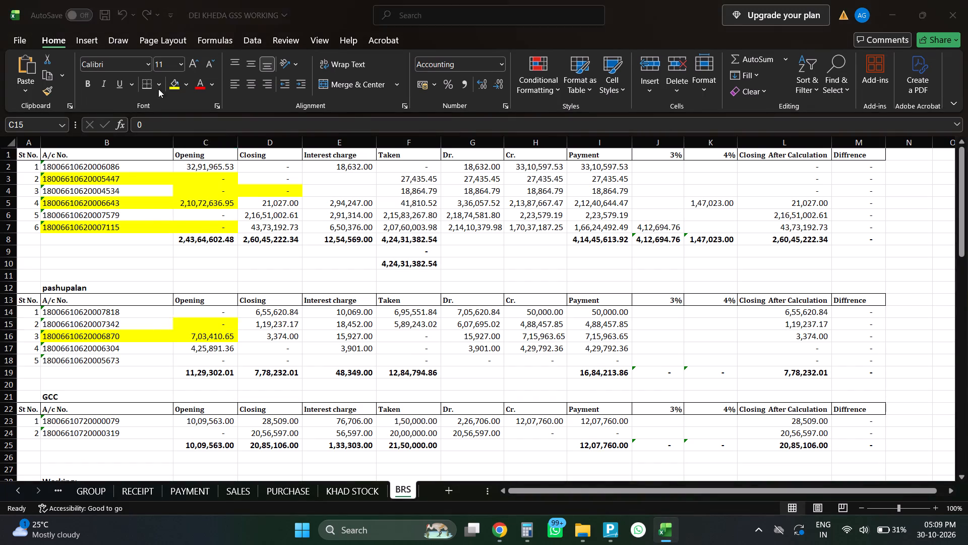
click(181, 0)
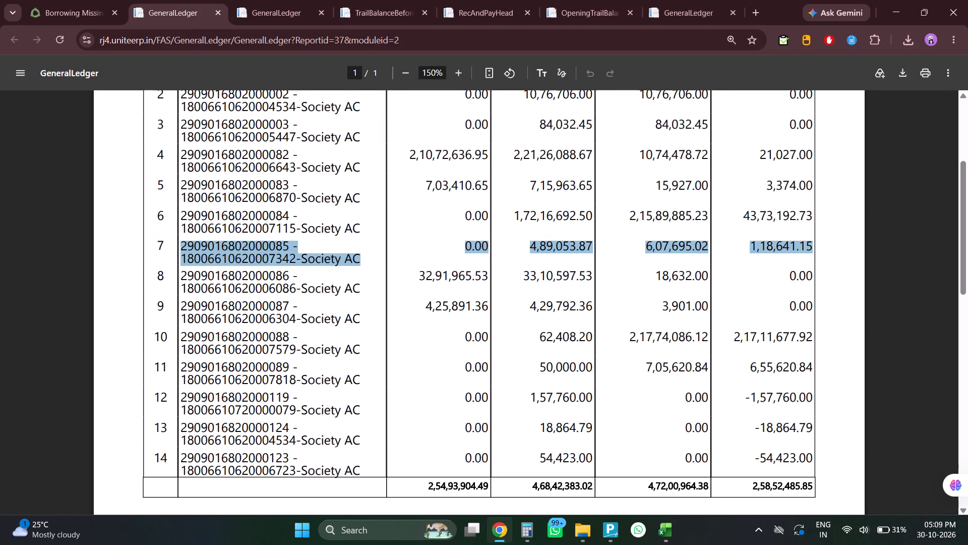
key(alt+Tab)
key(Right)
key(Right)
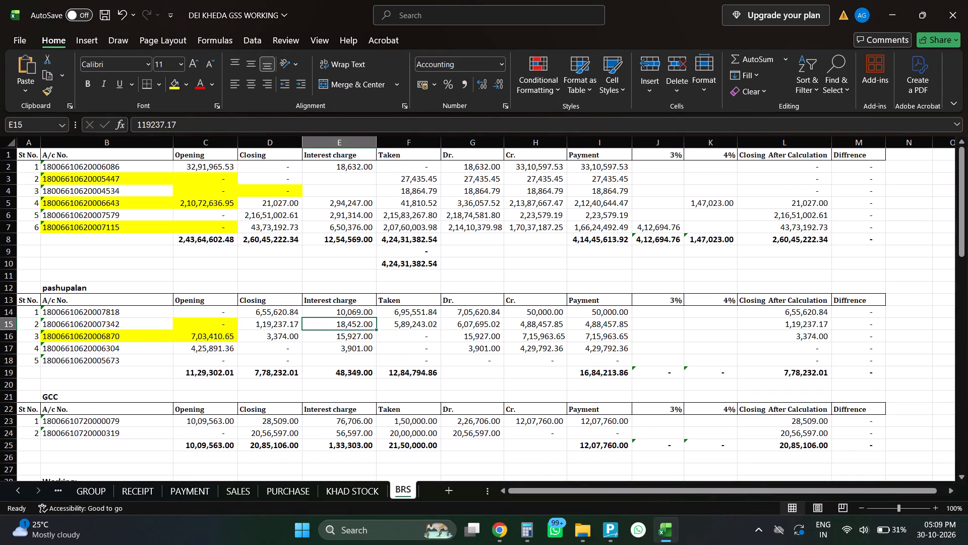
key(alt+Tab)
click(80, 0)
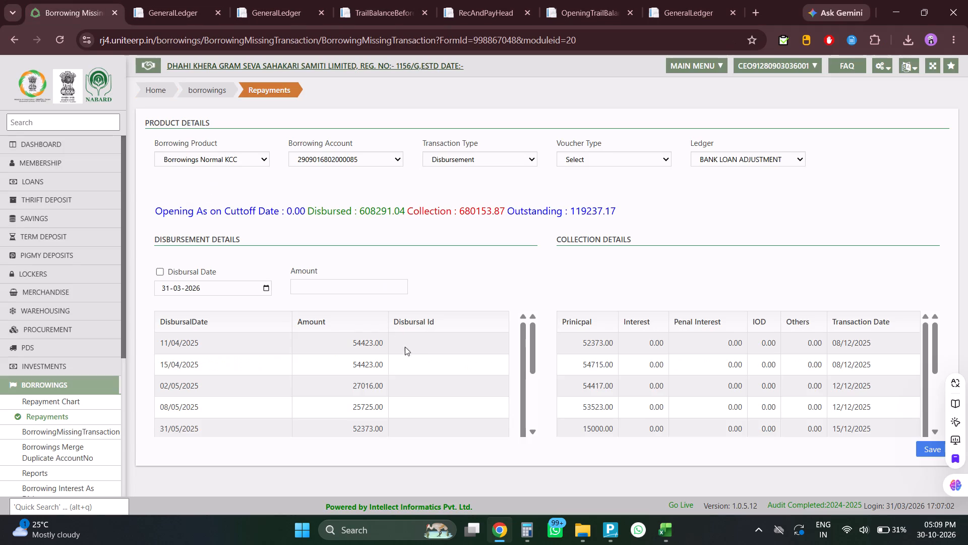
scroll(414, 352, up, 10)
scroll(342, 423, down, 2)
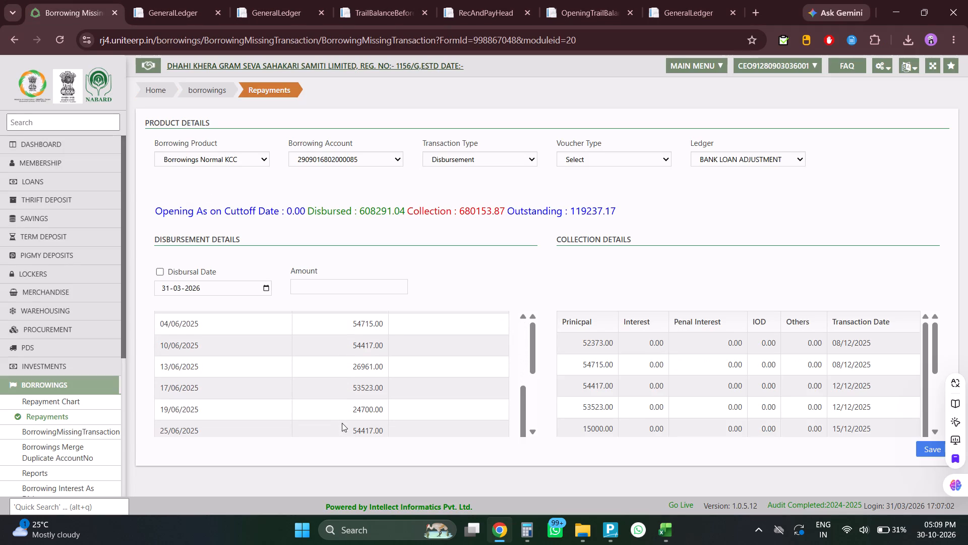
scroll(356, 419, down, 1)
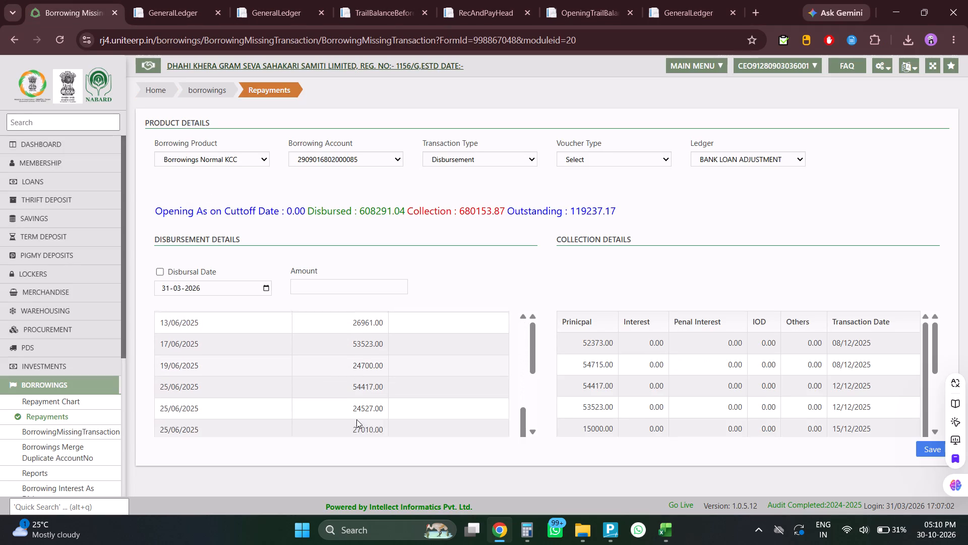
scroll(356, 419, down, 3)
scroll(356, 418, up, 1)
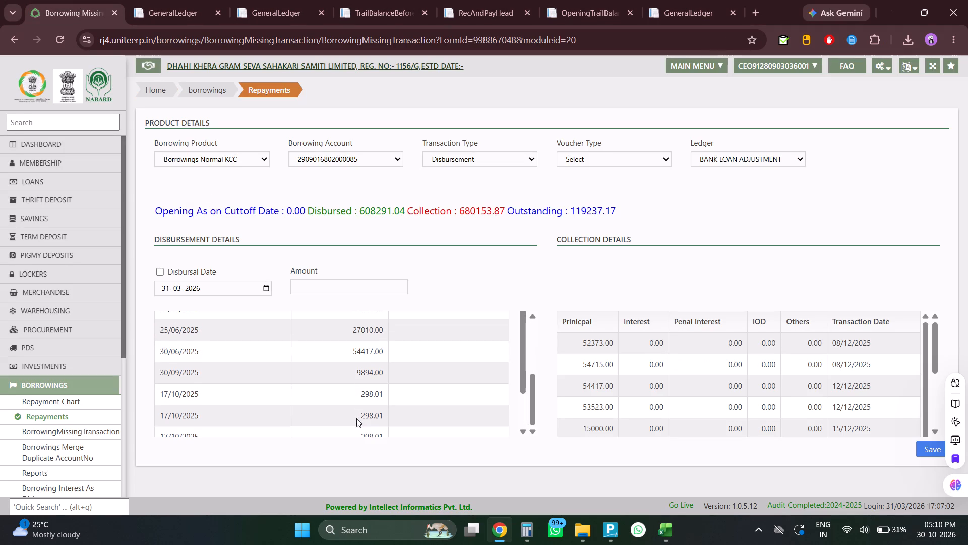
key(alt+Tab)
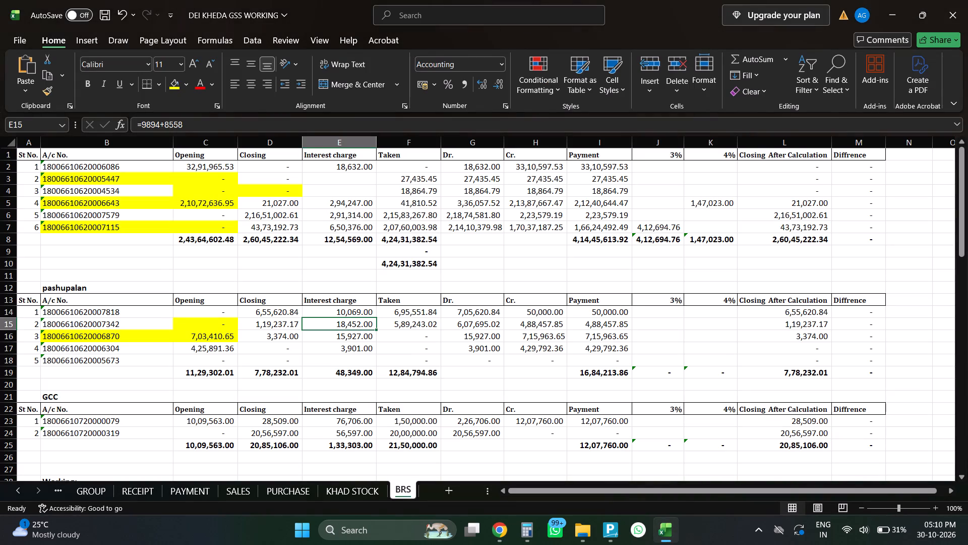
key(alt+Tab)
key(alt+Tab)
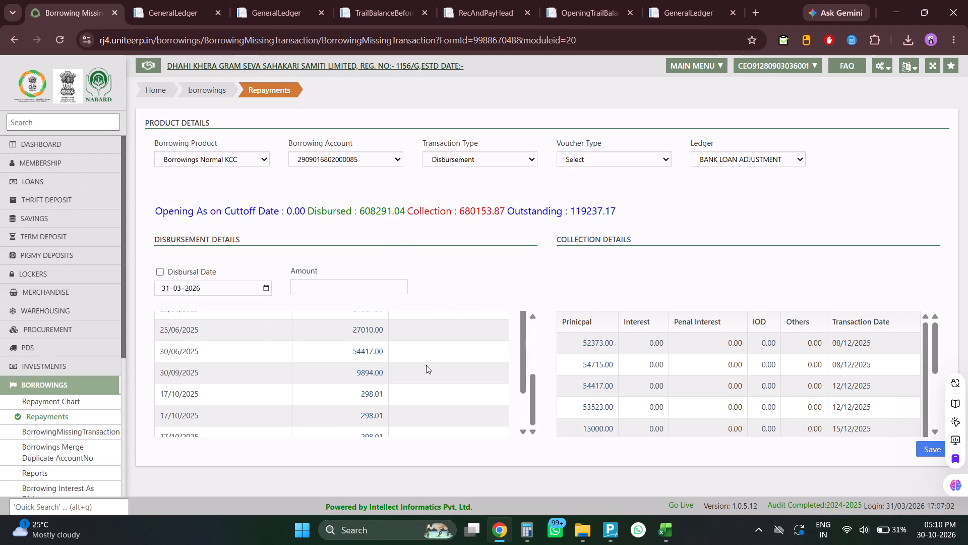
key(alt+Tab)
scroll(391, 374, down, 12)
key(alt+Tab)
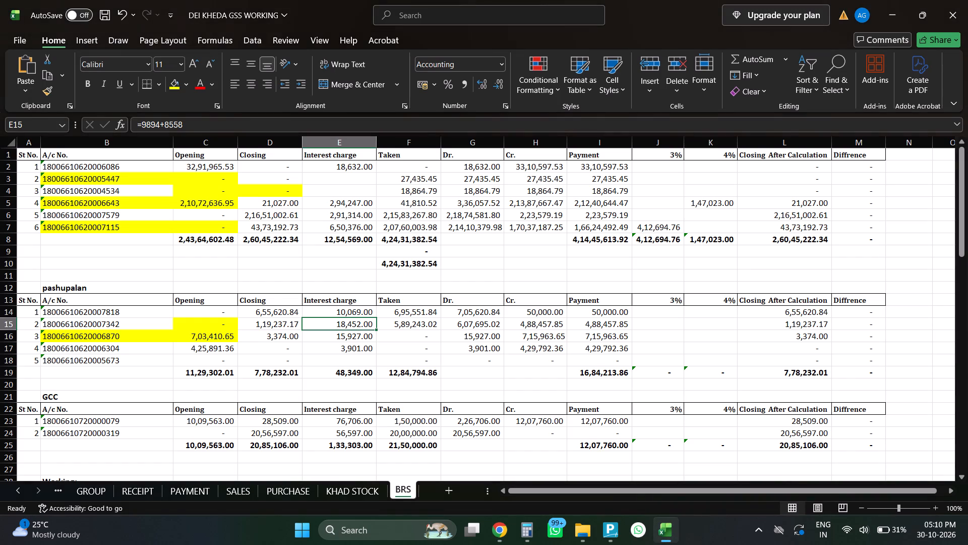
key(alt+Tab)
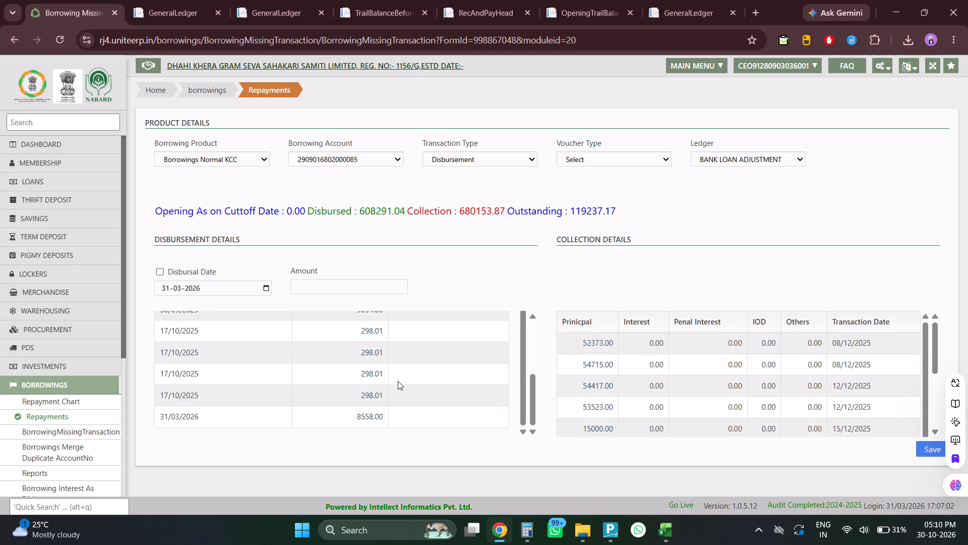
click(357, 240)
key(alt+Tab)
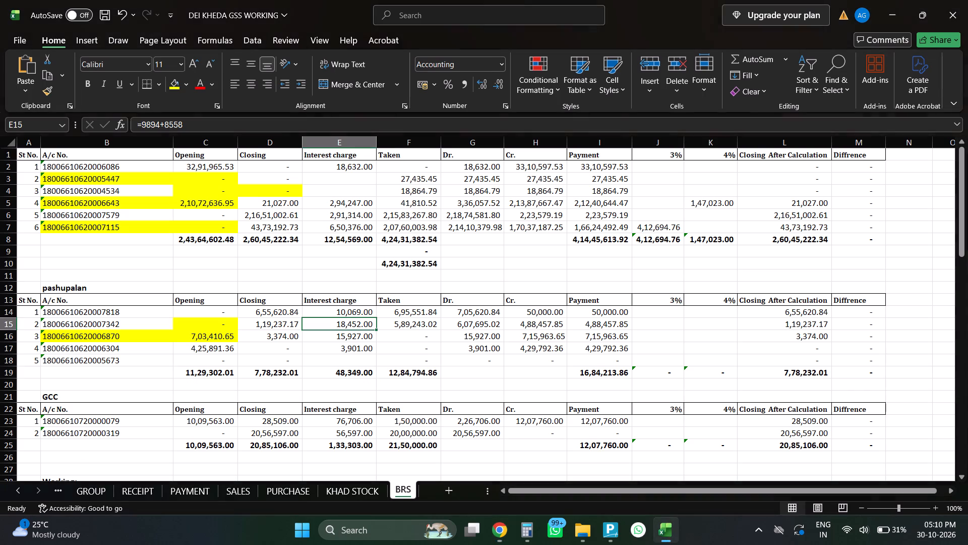
key(Left)
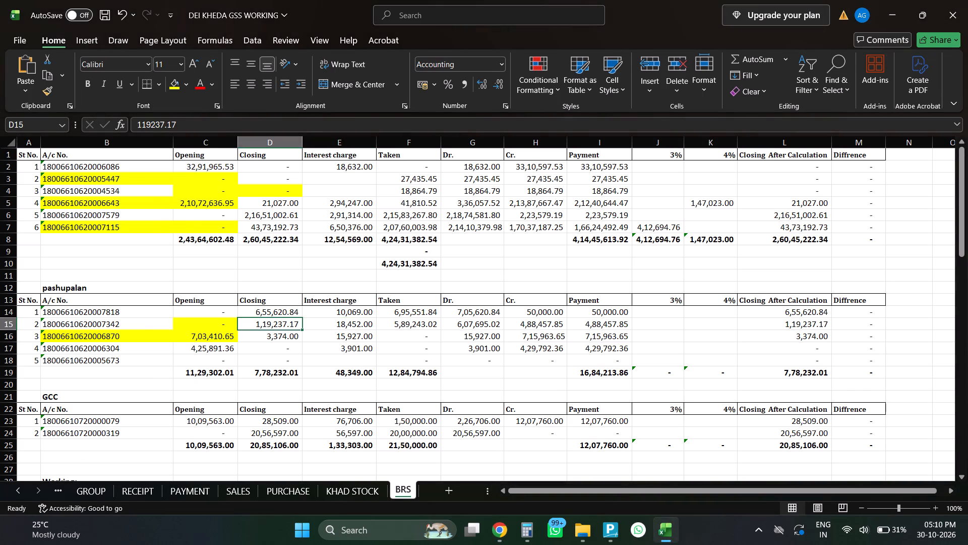
Copy the account ending 7342's closing balance, 1,18,641.15, from the General Ledger into cell D20 of the BRS sheet.
key(alt+Tab)
click(165, 0)
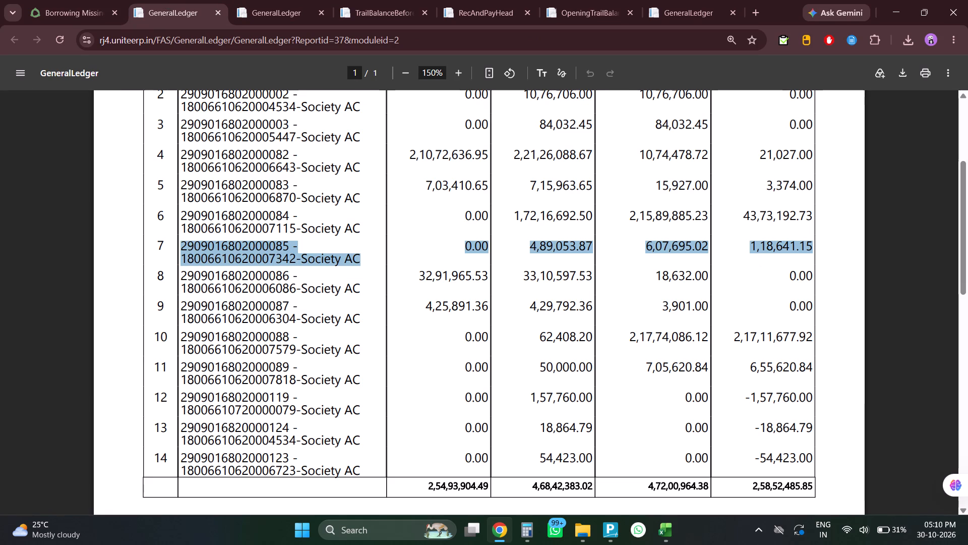
drag(750, 242, 828, 248)
key(ctrl+c)
key(alt+Tab)
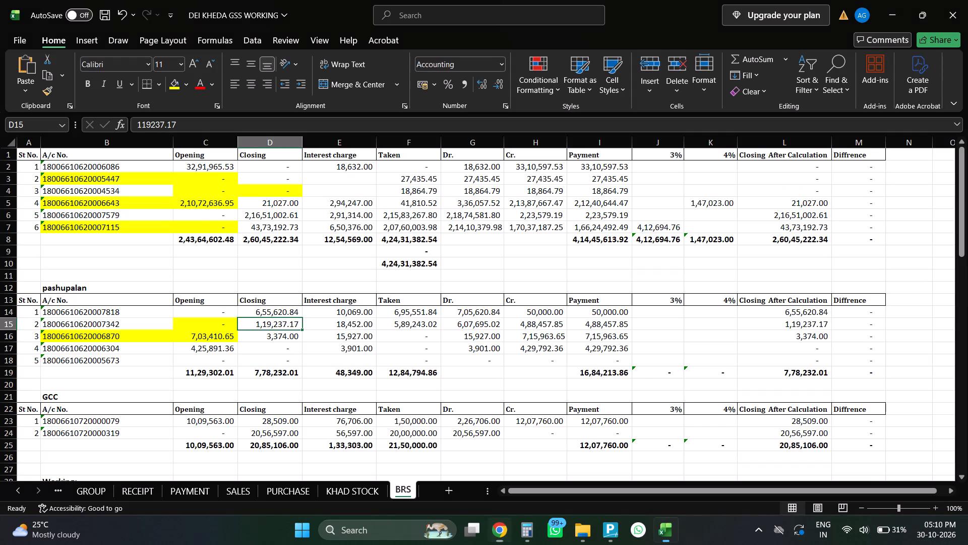
key(alt+Tab)
click(41, 0)
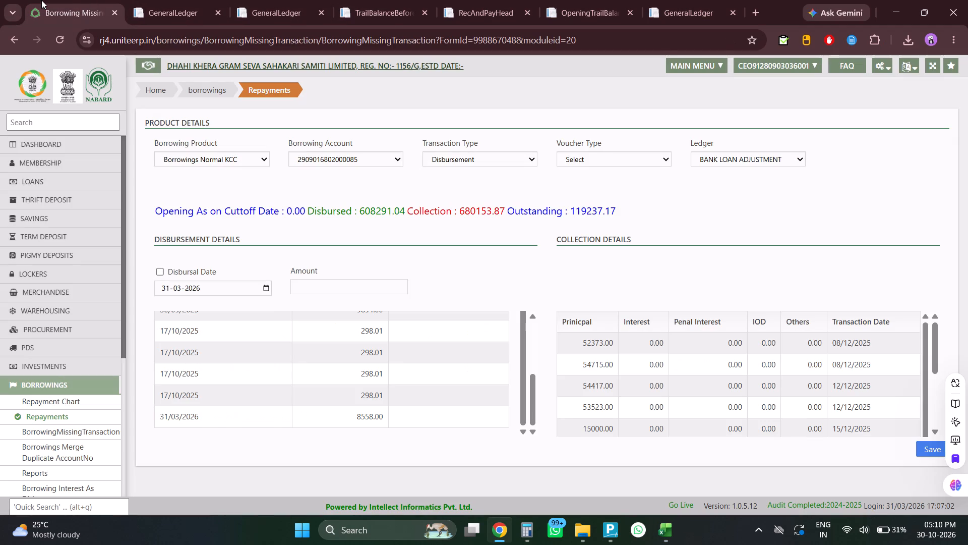
key(alt+Tab)
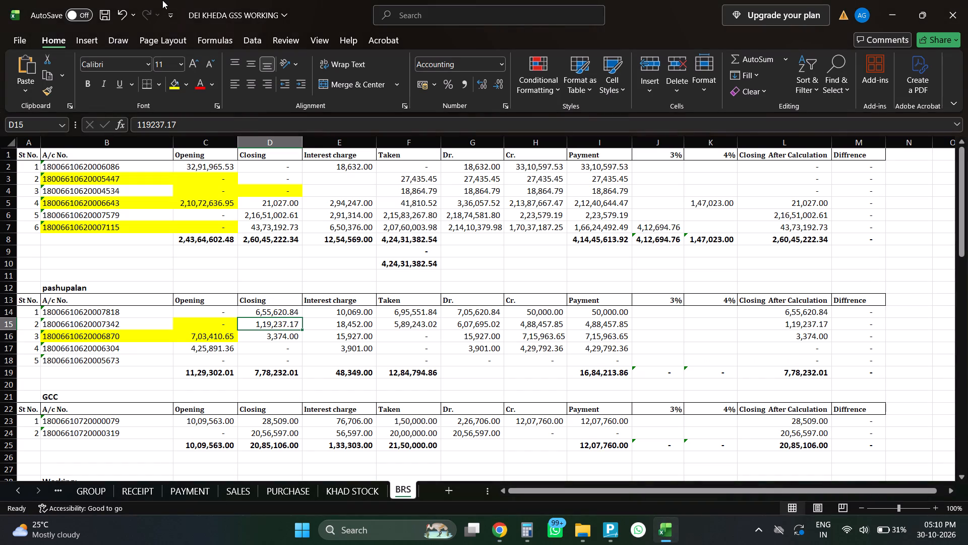
key(alt+Tab)
key(alt+Tab)
key(Down)
key(Down)
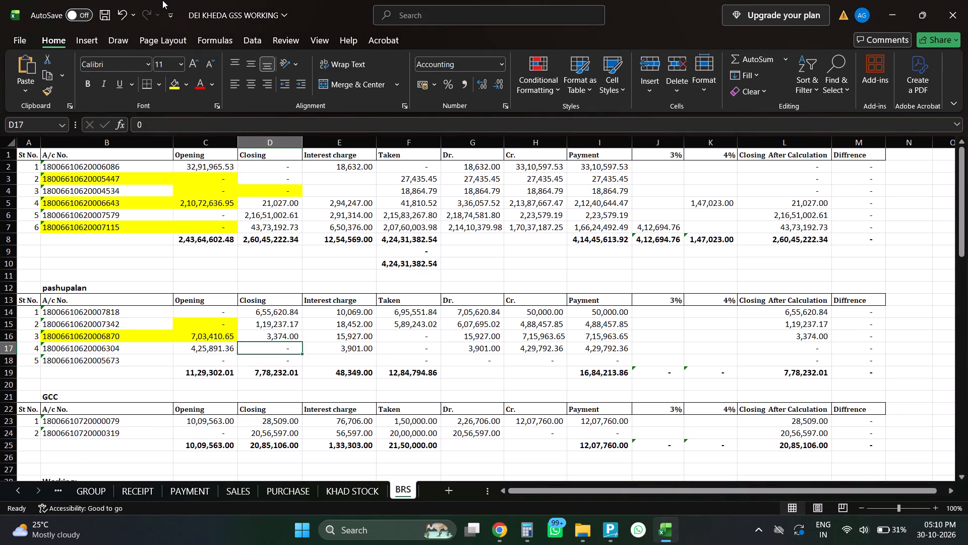
key(Down)
key(Down)
key(Down)
key(ctrl+v)
key(Down)
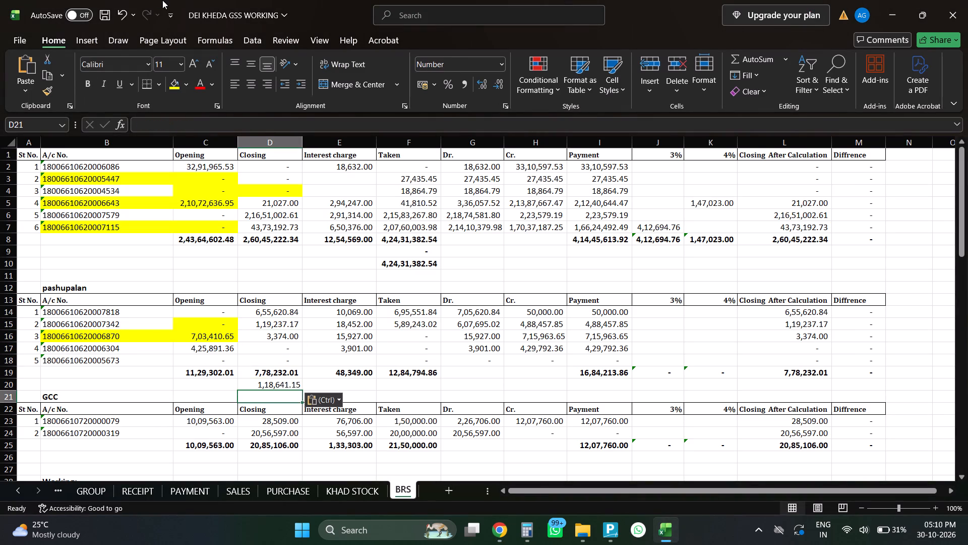
key(plus)
key(Up)
key(Up)
key(Up)
key(Up)
key(Up)
key(Up)
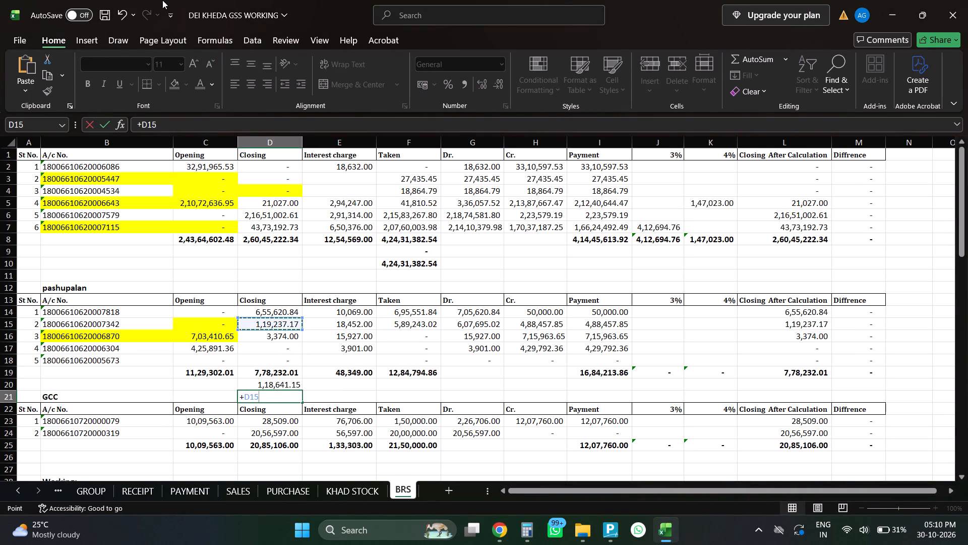
key(minus)
key(Up)
key(Return)
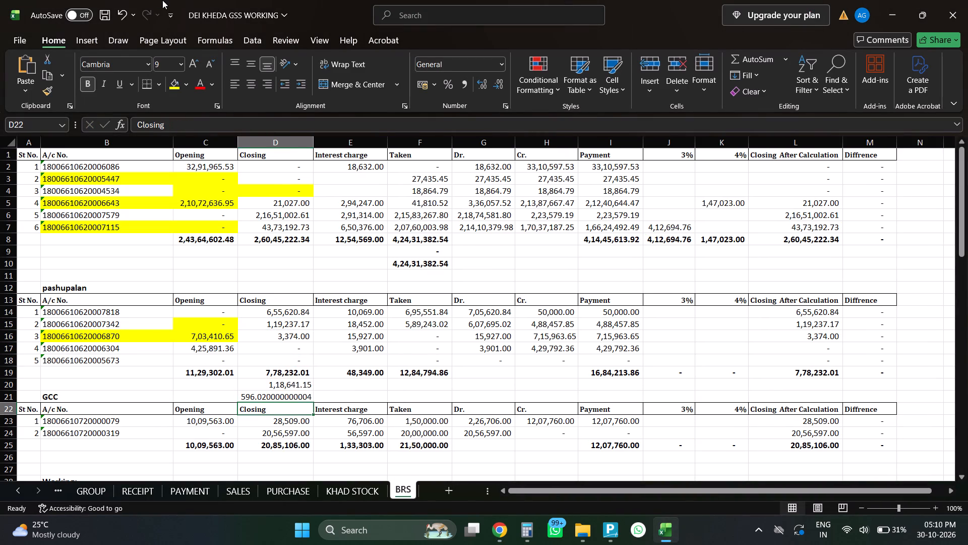
key(Up)
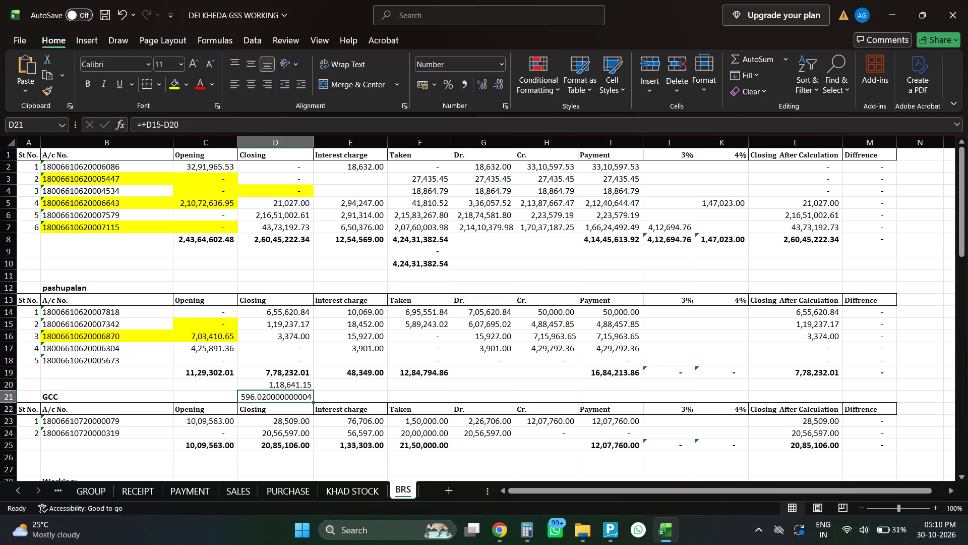
Set the missing disbursement's voucher type to Transfer, directed to the ledger BANK LOAN ADJUSTMENT.
key(alt+Tab)
click(587, 158)
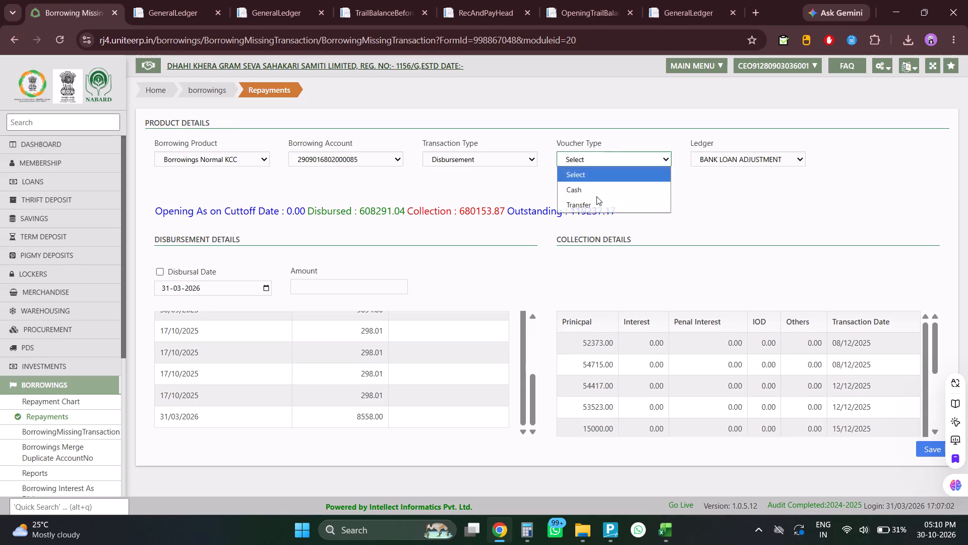
click(596, 200)
click(698, 171)
click(854, 160)
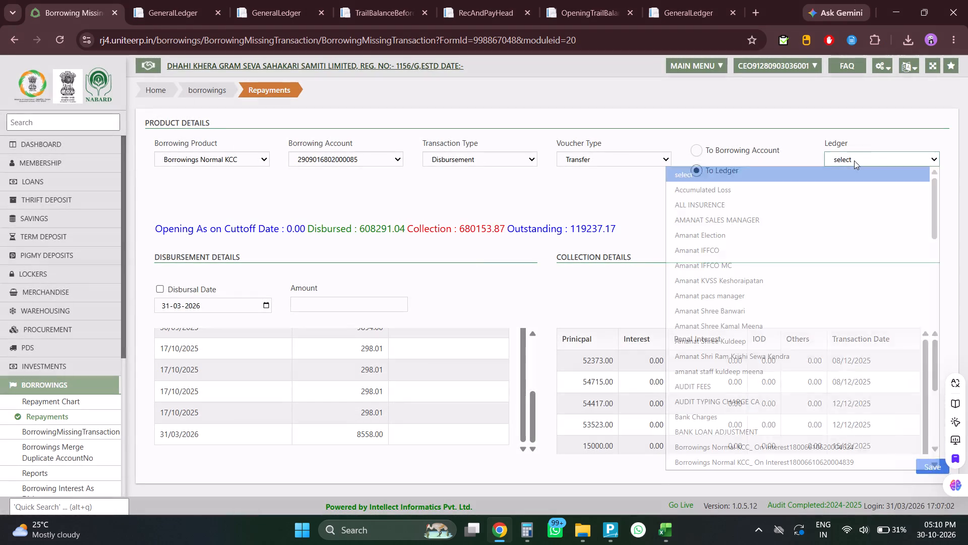
click(728, 429)
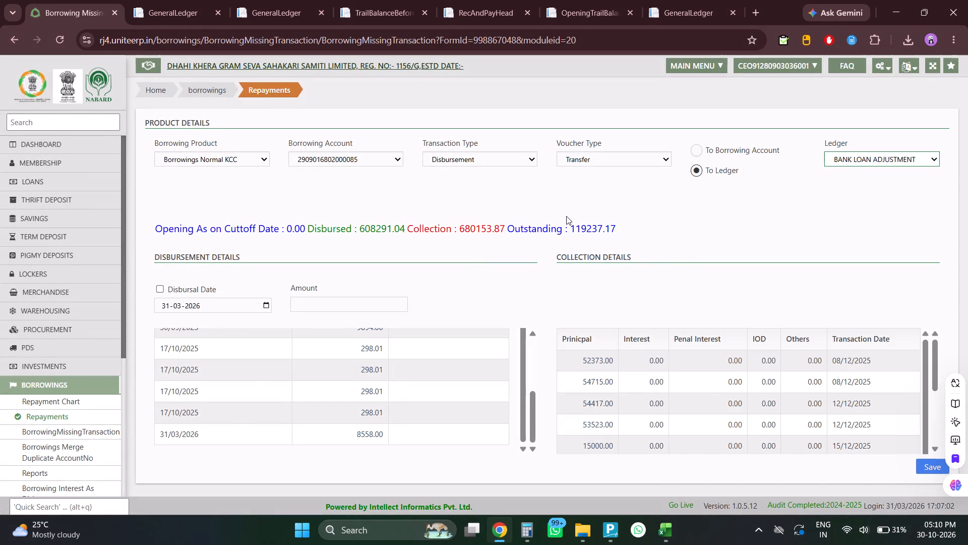
Compare the General Ledger row for the account ending 7342 with its BRS figures and the missing transaction form's totals.
key(alt+Tab)
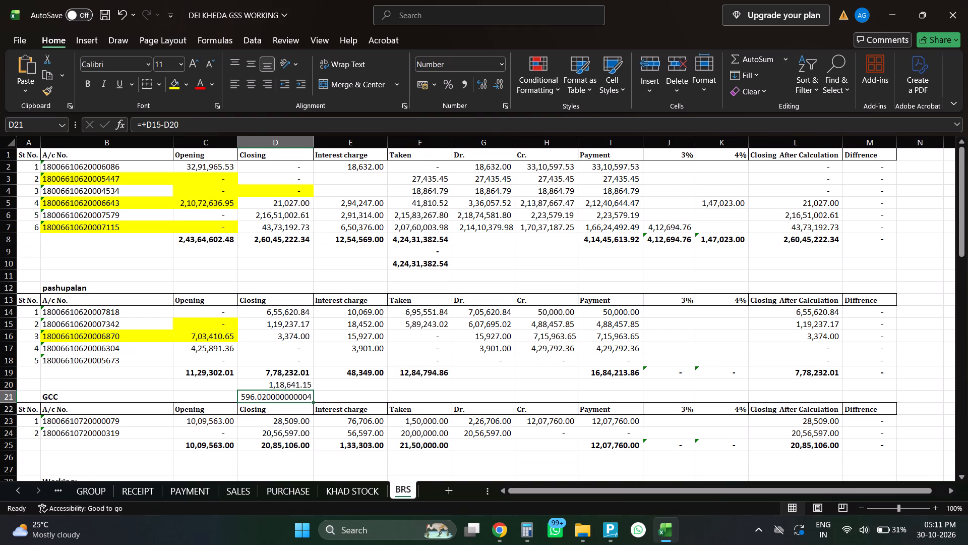
key(alt+Tab)
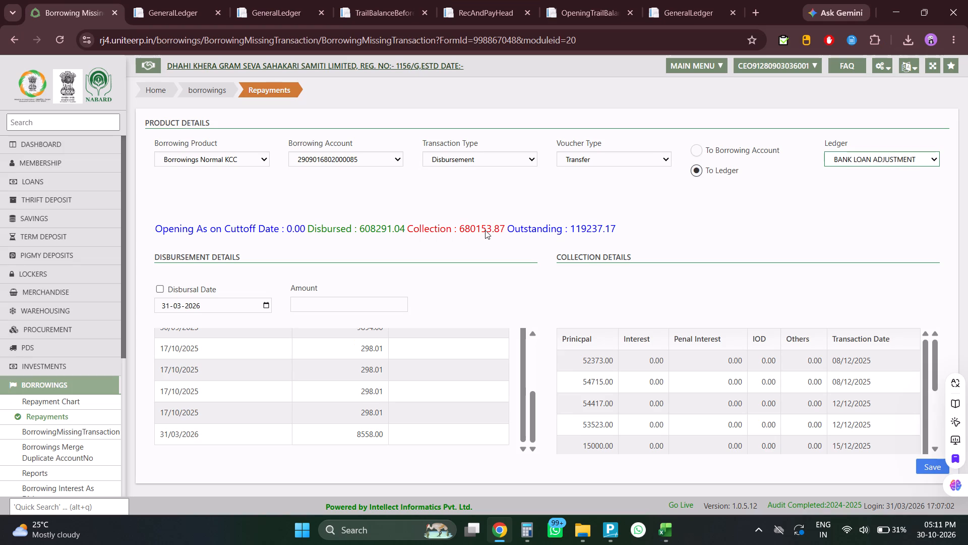
key(alt+Tab)
key(alt+Tab)
click(173, 0)
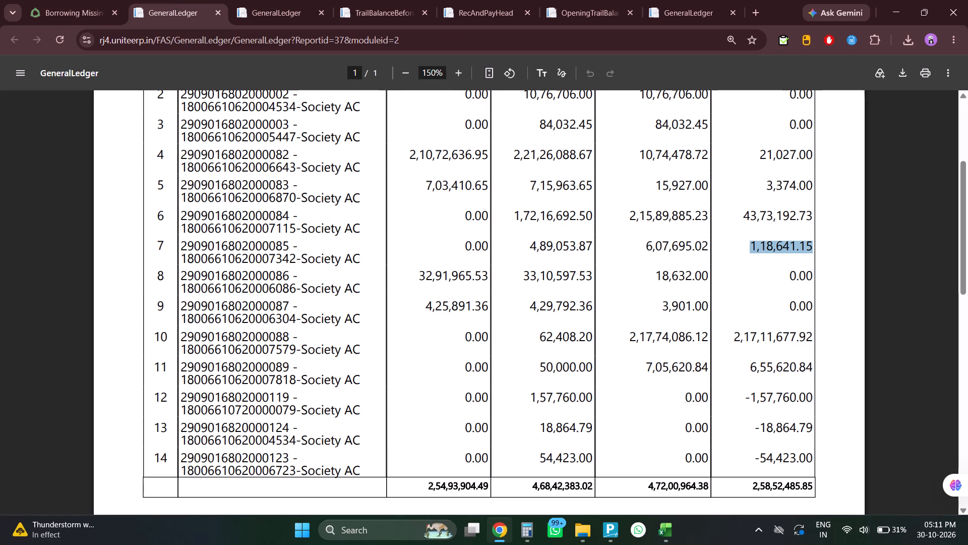
drag(183, 246, 465, 263)
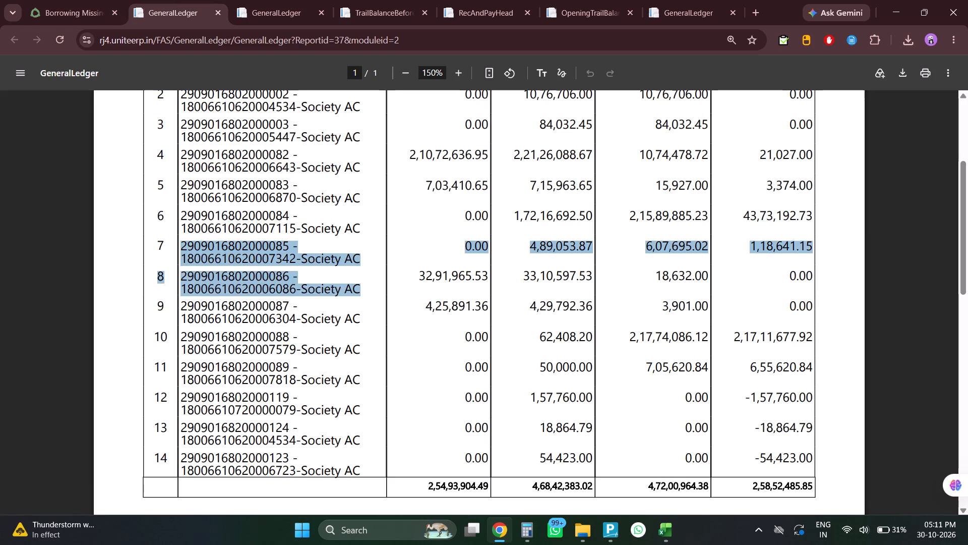
drag(465, 263, 831, 245)
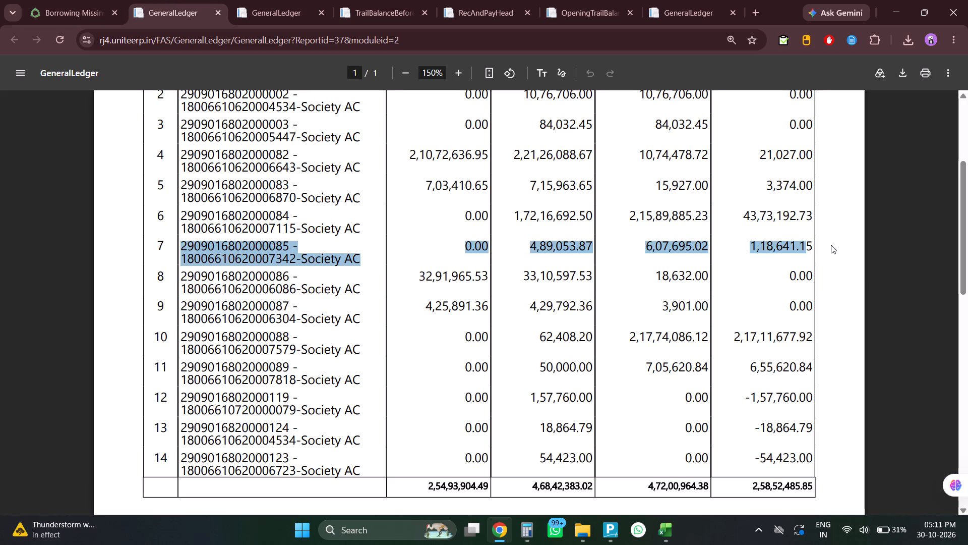
key(alt+Tab)
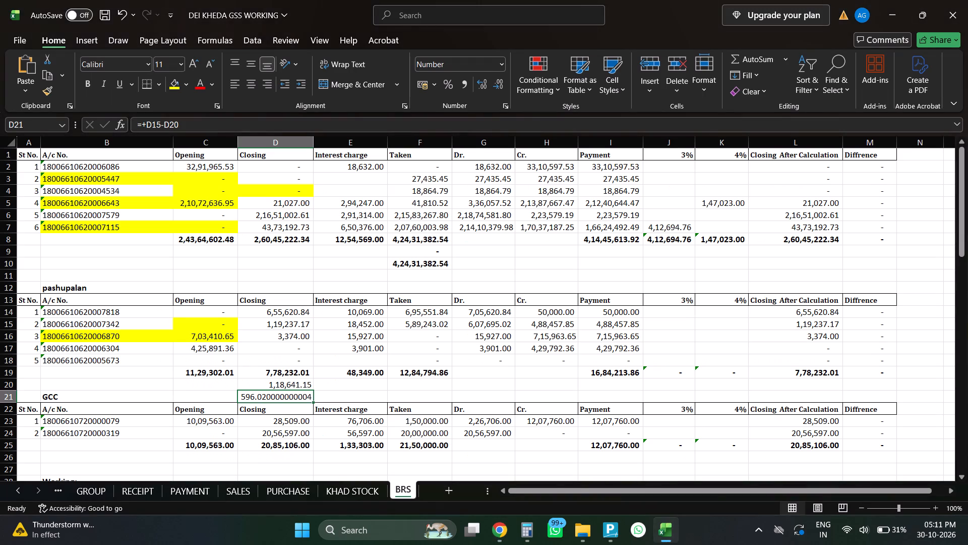
key(alt+Tab)
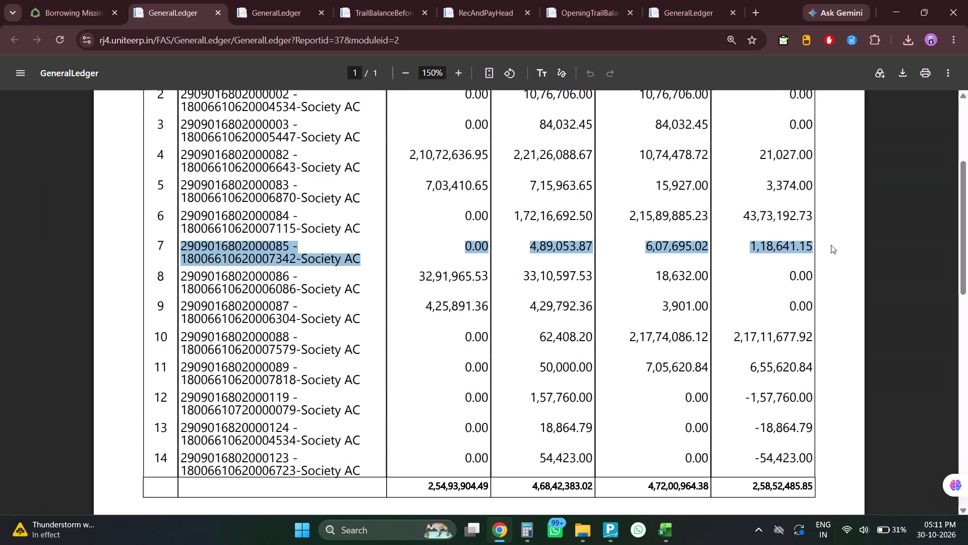
key(alt+Tab)
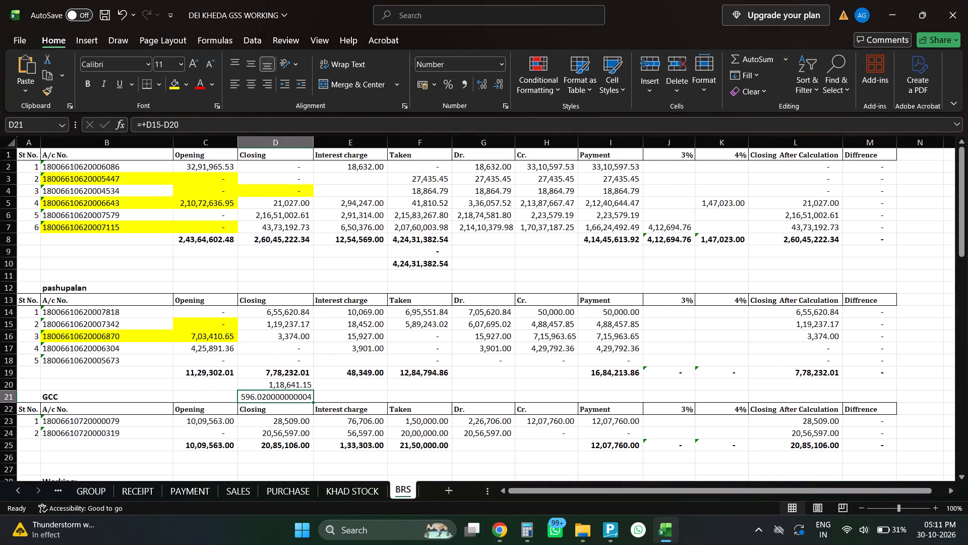
key(alt+Tab)
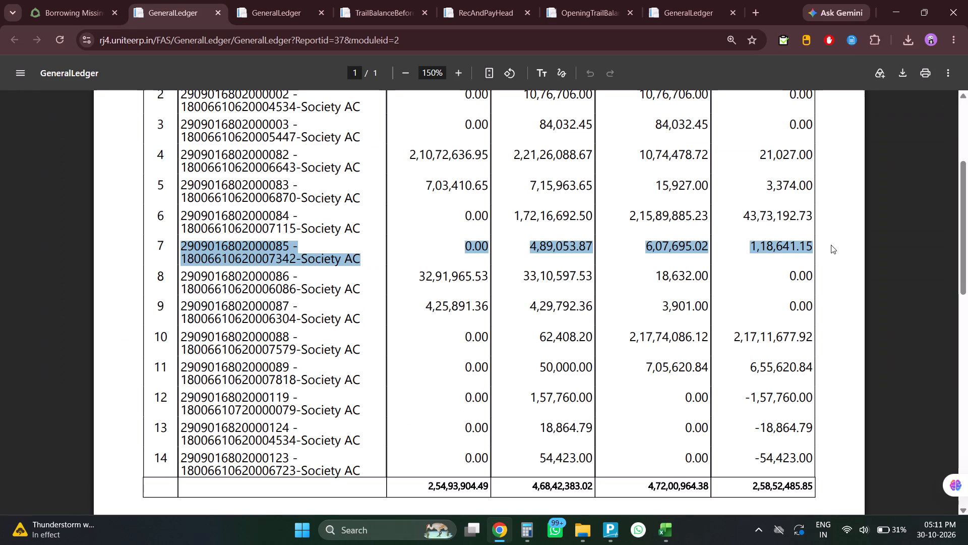
key(alt+Tab)
key(Up)
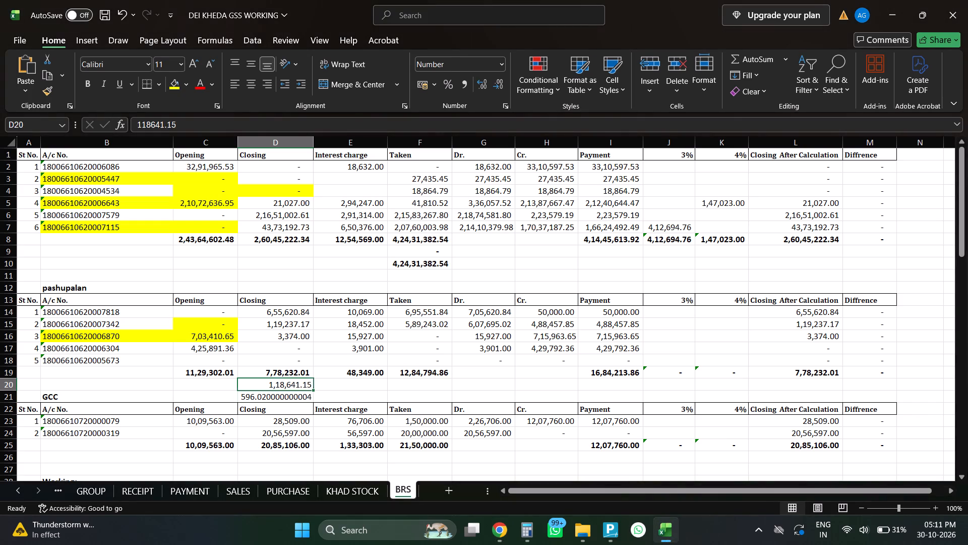
Compare the BRS closing figures and difference for the account ending 7342 with its General Ledger row and the missing transaction form's totals.
key(Up)
key(Up)
key(Up)
key(Up)
key(Up)
key(Down)
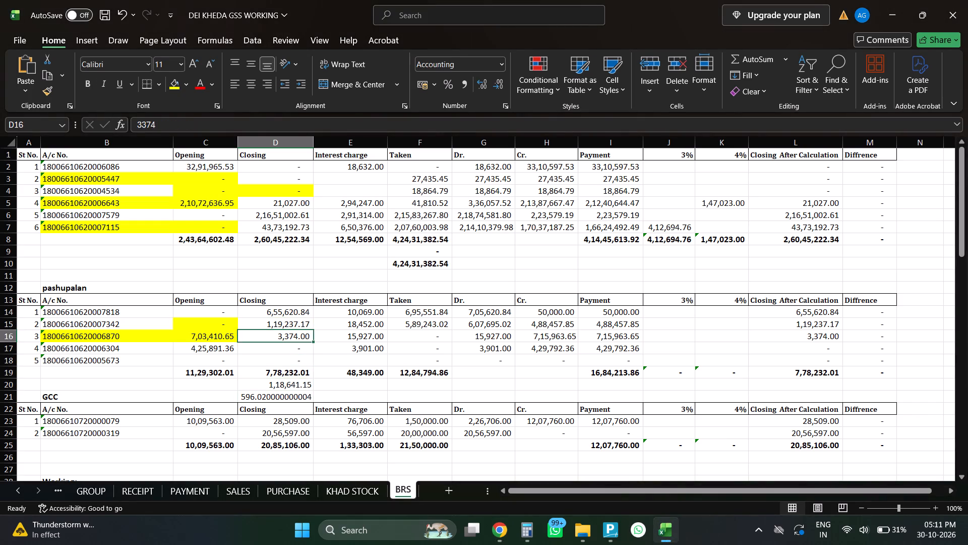
key(Down)
key(Down)
key(Down)
key(Down)
key(Down)
key(alt+Tab)
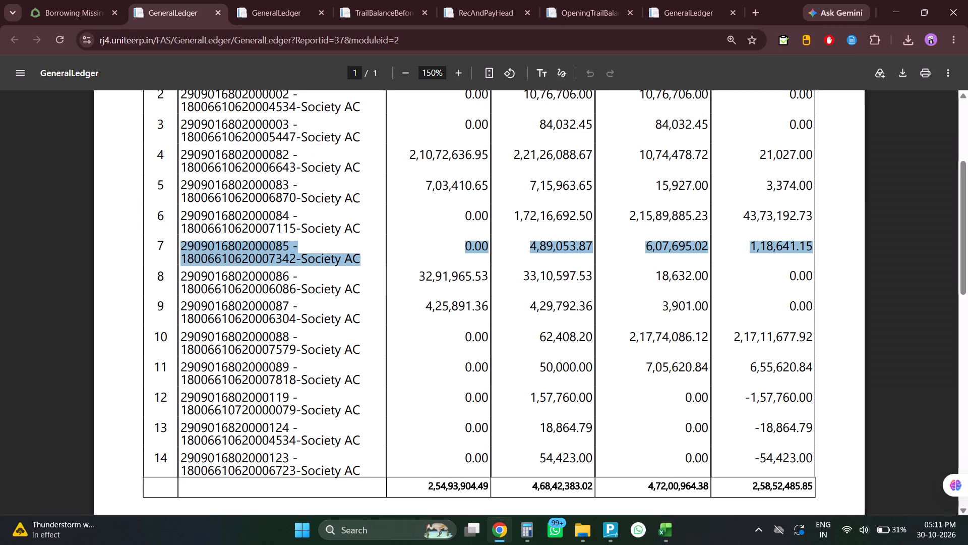
key(alt+Tab)
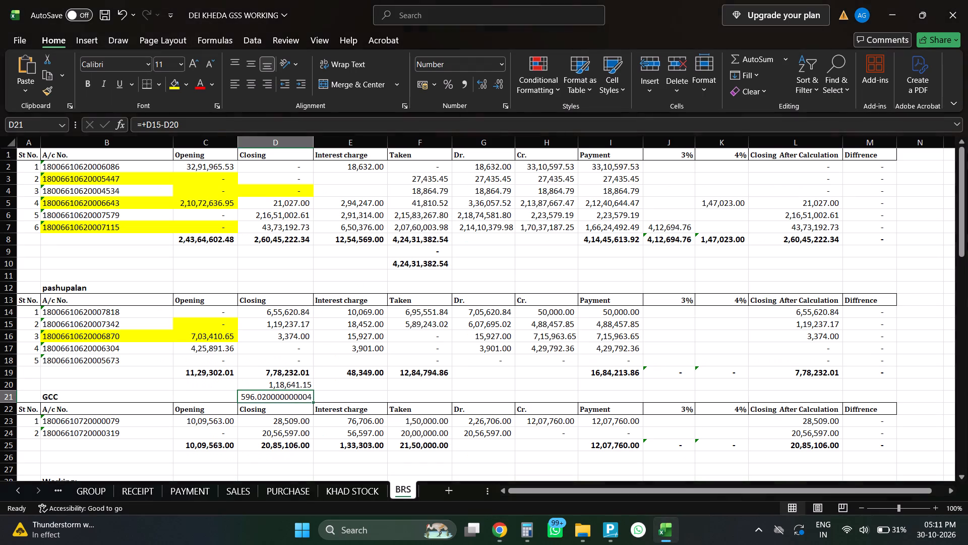
key(alt+Tab)
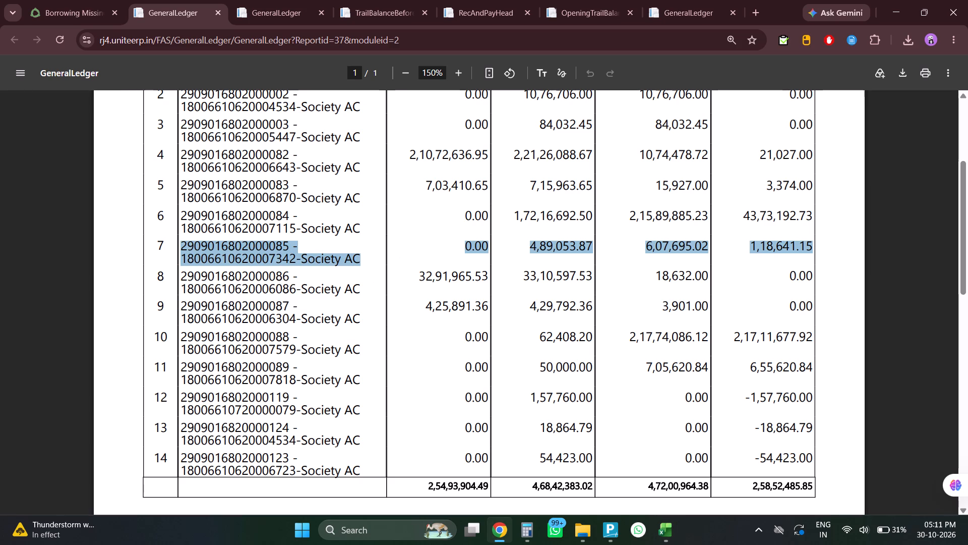
key(alt+Tab)
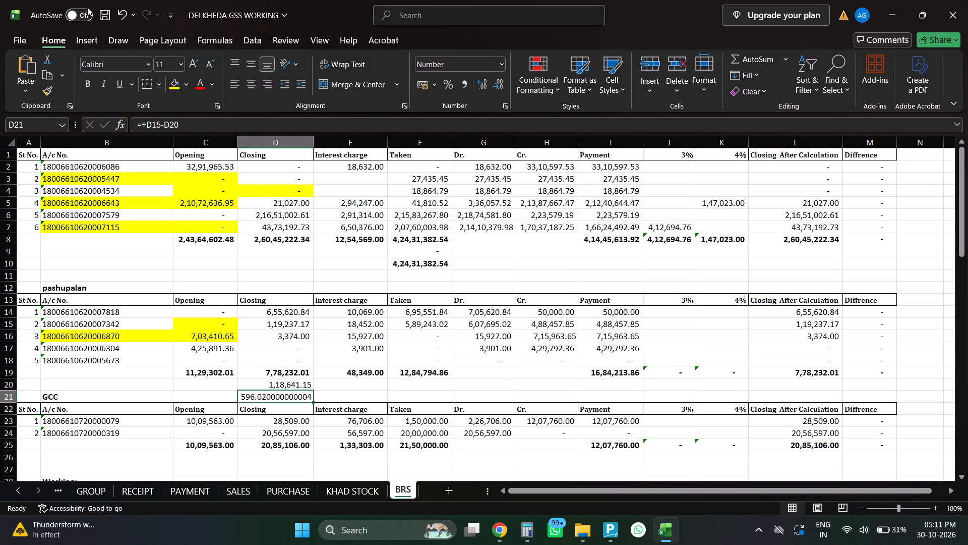
key(alt+Tab)
click(82, 0)
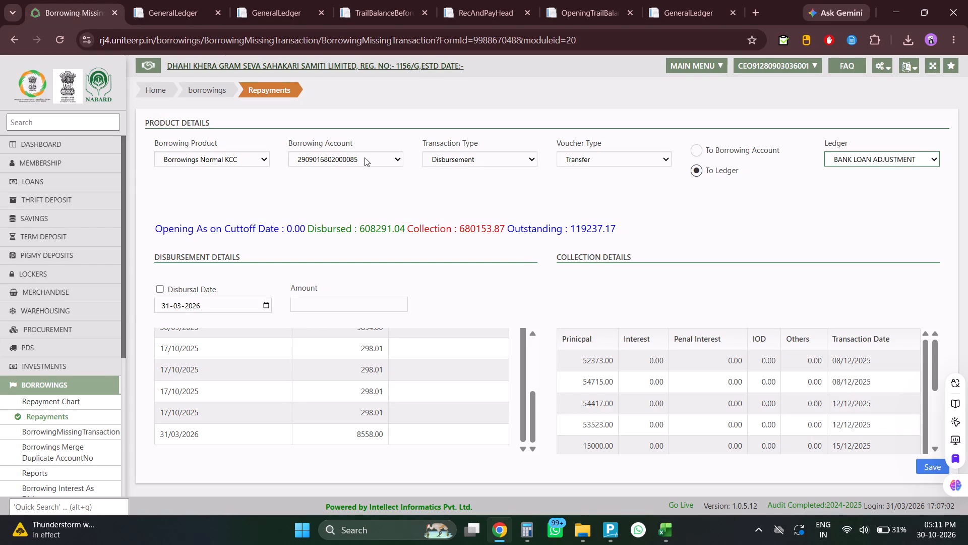
click(193, 0)
click(55, 0)
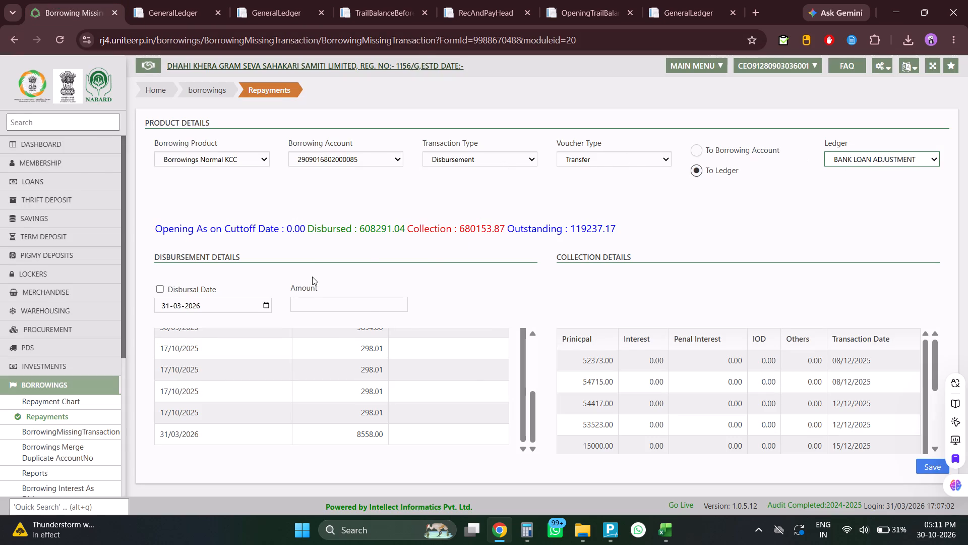
Copy the closing difference from cell D21 of the BRS sheet into the missing disbursement's amount in the ERP, 596.02.
key(alt+Tab)
key(ctrl+c)
key(alt+Tab)
click(364, 303)
key(ctrl+v)
key(alt+Tab)
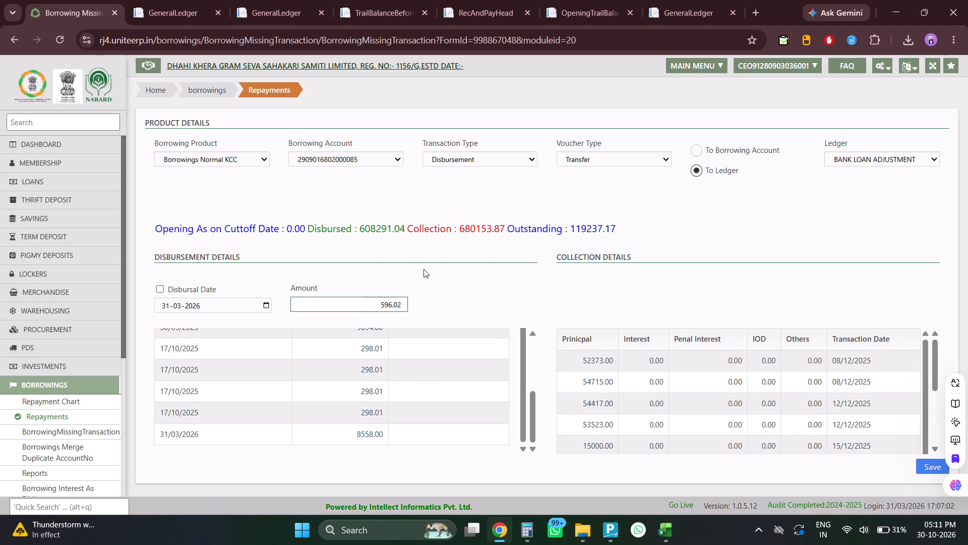
key(alt+Tab)
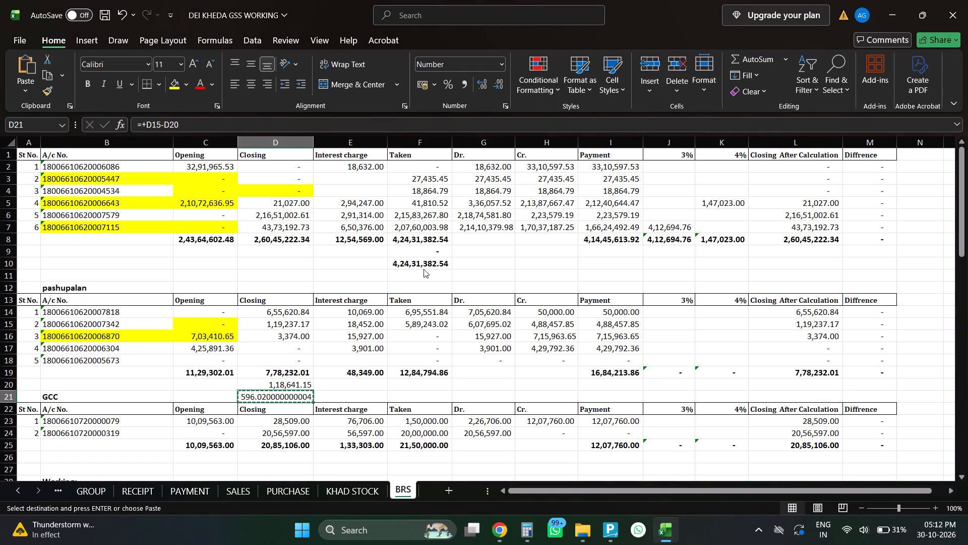
click(423, 269)
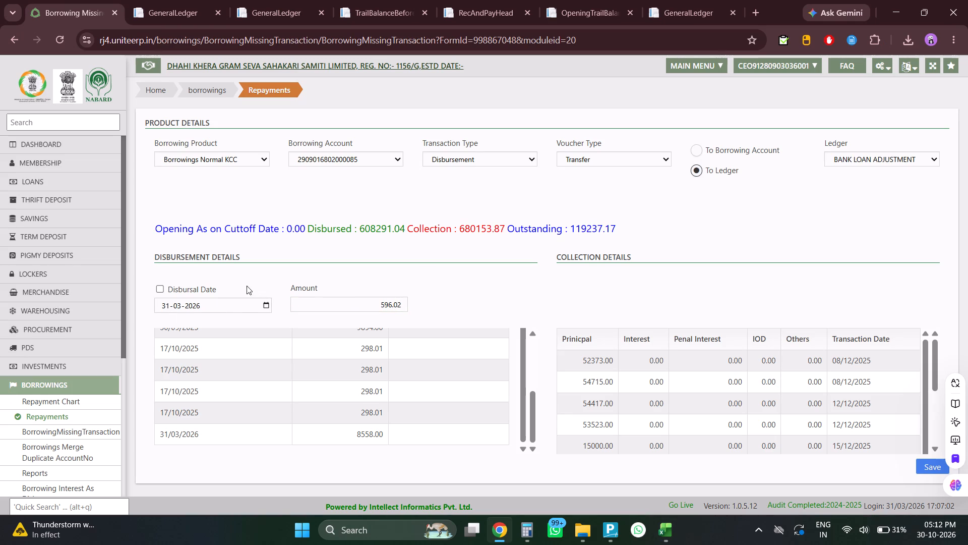